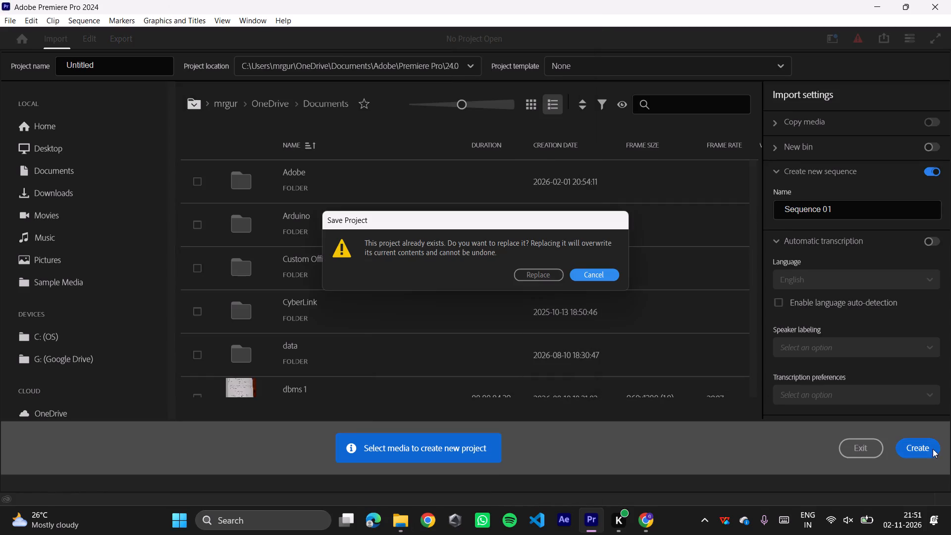
{"action": "left_click", "coordinate": [538, 279]}
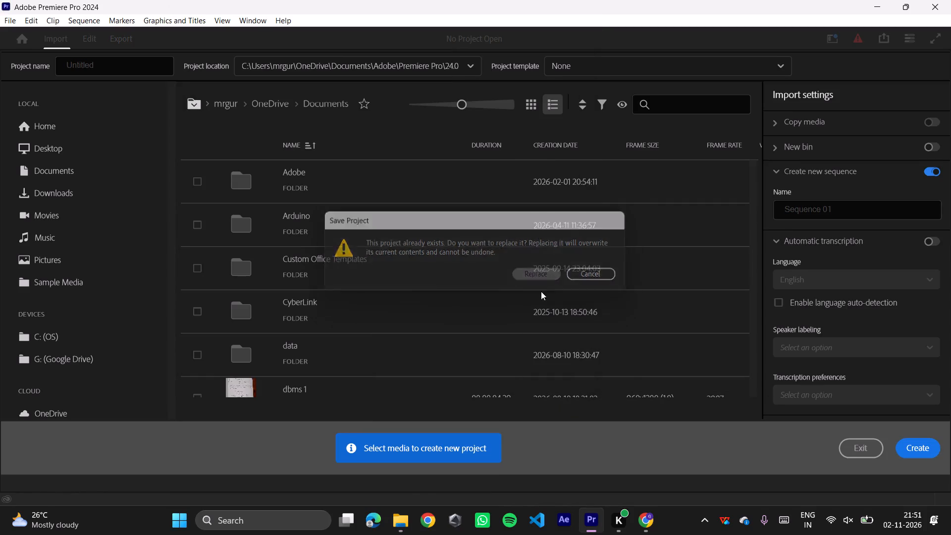
Import the images school asset 5, 4, 2, 1 and the unnumbered school asset from Downloads into the Untitled project.
{"action": "left_click", "coordinate": [401, 508]}
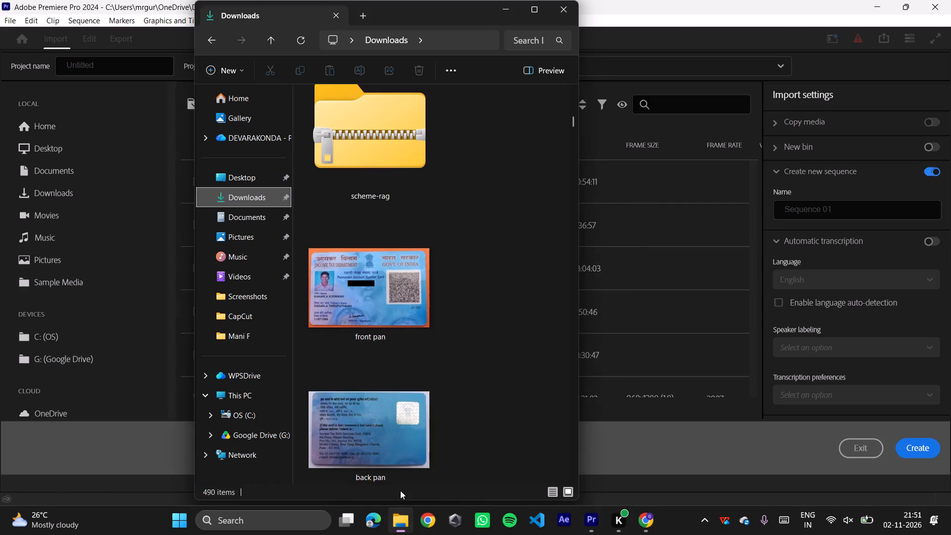
{"action": "scroll", "coordinate": [358, 306], "scroll_direction": "down", "scroll_amount": 20}
{"action": "scroll", "coordinate": [358, 306], "scroll_direction": "down", "scroll_amount": 17}
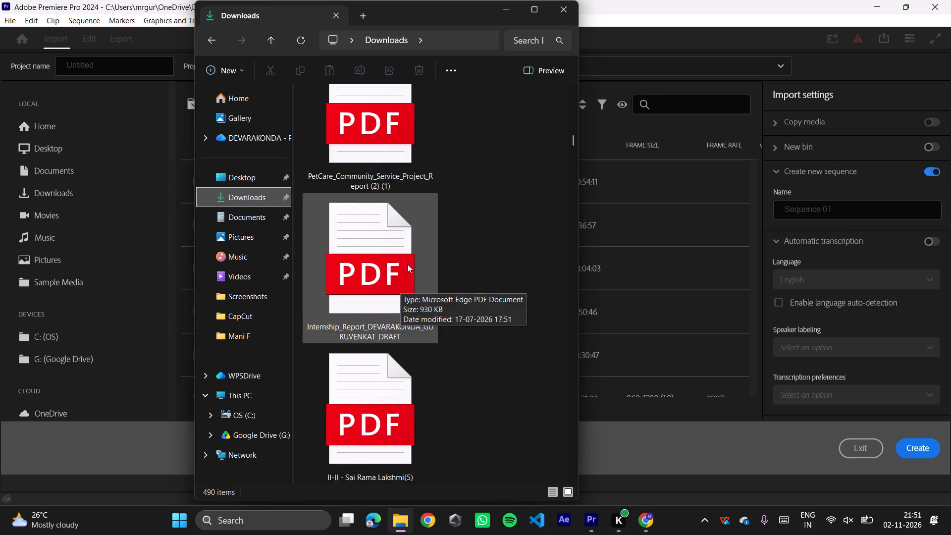
{"action": "scroll", "coordinate": [407, 264], "scroll_direction": "down", "scroll_amount": 2}
{"action": "scroll", "coordinate": [407, 264], "scroll_direction": "up", "scroll_amount": 8}
{"action": "scroll", "coordinate": [407, 266], "scroll_direction": "down", "scroll_amount": 4}
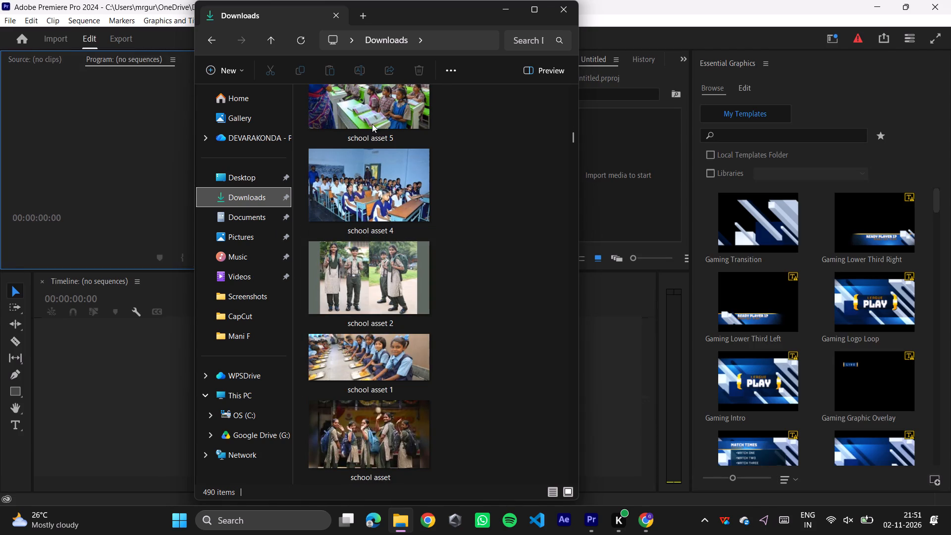
{"action": "left_click_drag", "start_coordinate": [375, 115], "coordinate": [689, 196]}
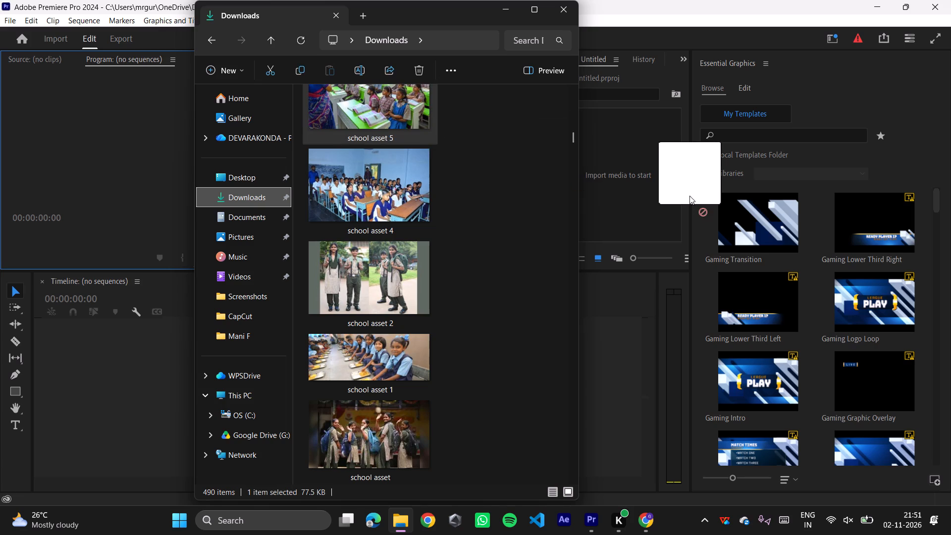
{"action": "left_click_drag", "start_coordinate": [689, 196], "coordinate": [639, 191]}
{"action": "left_click_drag", "start_coordinate": [336, 199], "coordinate": [597, 225]}
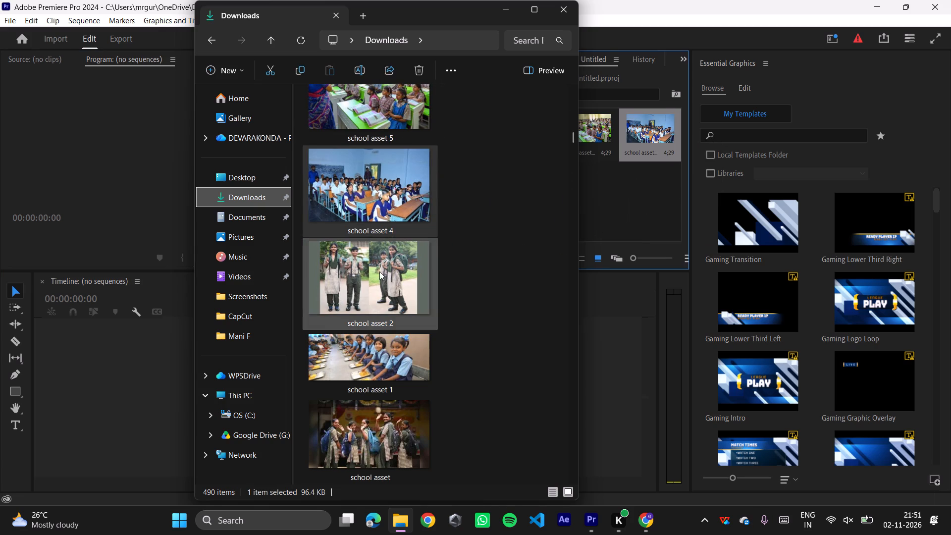
{"action": "left_click_drag", "start_coordinate": [379, 270], "coordinate": [670, 235]}
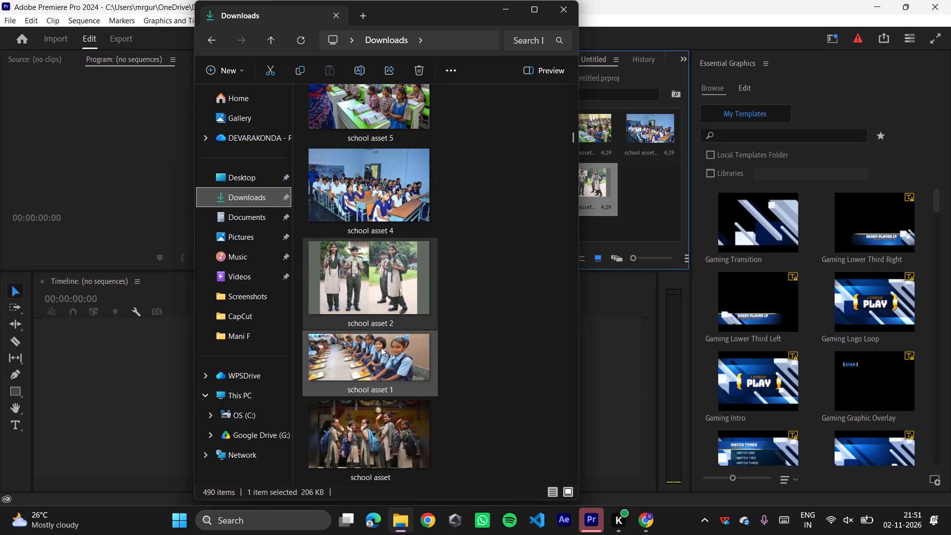
{"action": "left_click_drag", "start_coordinate": [385, 359], "coordinate": [640, 235]}
{"action": "left_click_drag", "start_coordinate": [359, 442], "coordinate": [607, 247]}
Import the school asset 5 image into the project once more.
{"action": "left_click_drag", "start_coordinate": [359, 97], "coordinate": [629, 220]}
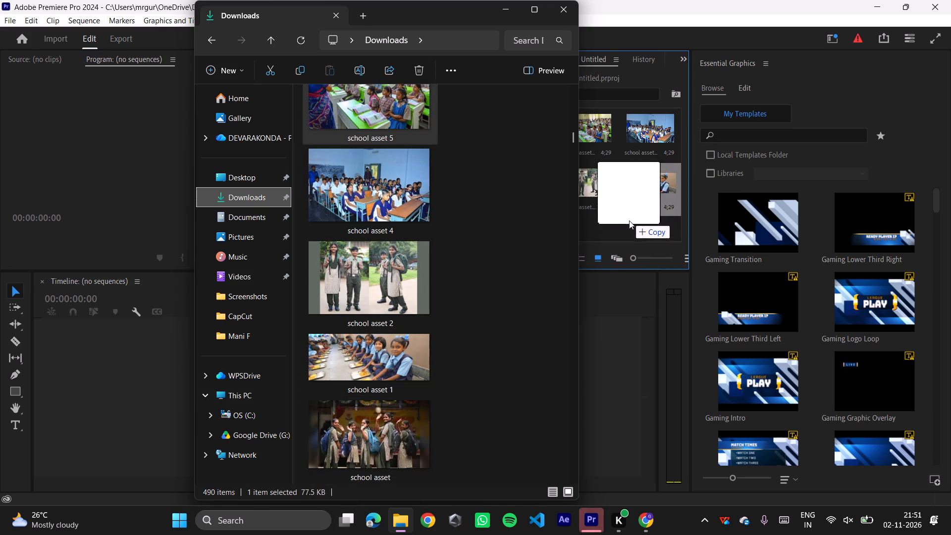
{"action": "left_click_drag", "start_coordinate": [629, 220], "coordinate": [631, 228]}
Import the ChatGPT Image from Jun 12 and the Jun 5, 12_12_42 AM website image from Downloads into the project.
{"action": "scroll", "coordinate": [399, 286], "scroll_direction": "down", "scroll_amount": 3}
{"action": "scroll", "coordinate": [410, 293], "scroll_direction": "up", "scroll_amount": 3}
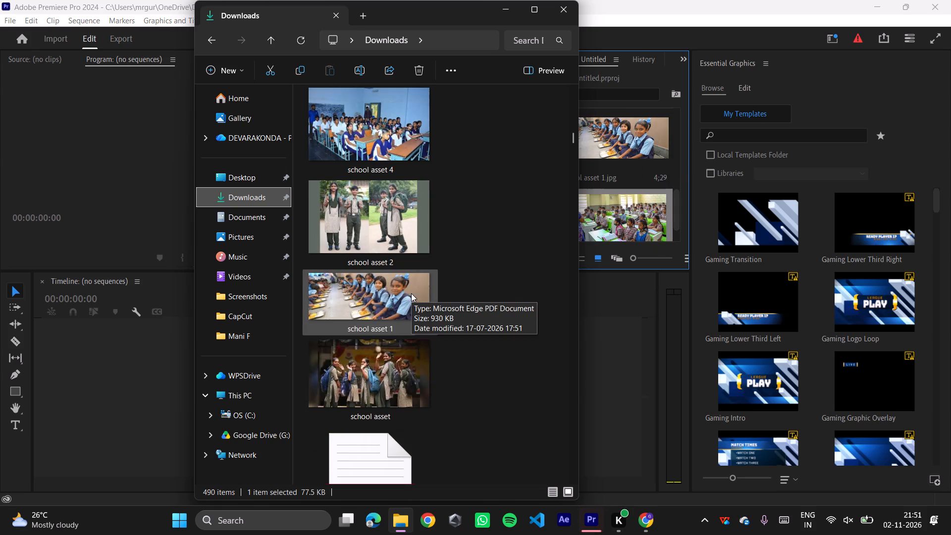
{"action": "scroll", "coordinate": [411, 293], "scroll_direction": "down", "scroll_amount": 9}
{"action": "scroll", "coordinate": [418, 295], "scroll_direction": "down", "scroll_amount": 12}
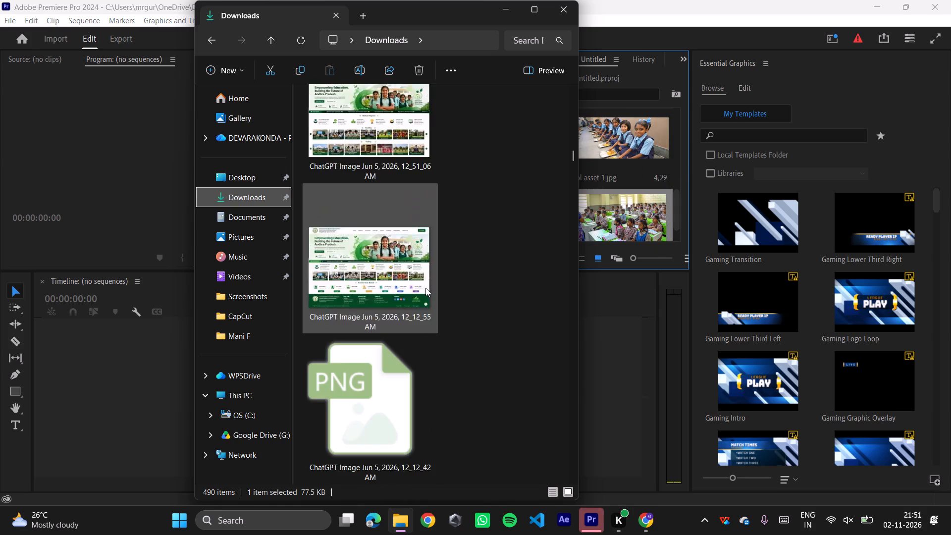
{"action": "scroll", "coordinate": [425, 288], "scroll_direction": "up", "scroll_amount": 3}
{"action": "scroll", "coordinate": [425, 288], "scroll_direction": "down", "scroll_amount": 1}
{"action": "scroll", "coordinate": [425, 288], "scroll_direction": "up", "scroll_amount": 2}
{"action": "left_click_drag", "start_coordinate": [375, 413], "coordinate": [639, 229]}
{"action": "scroll", "coordinate": [496, 299], "scroll_direction": "down", "scroll_amount": 3}
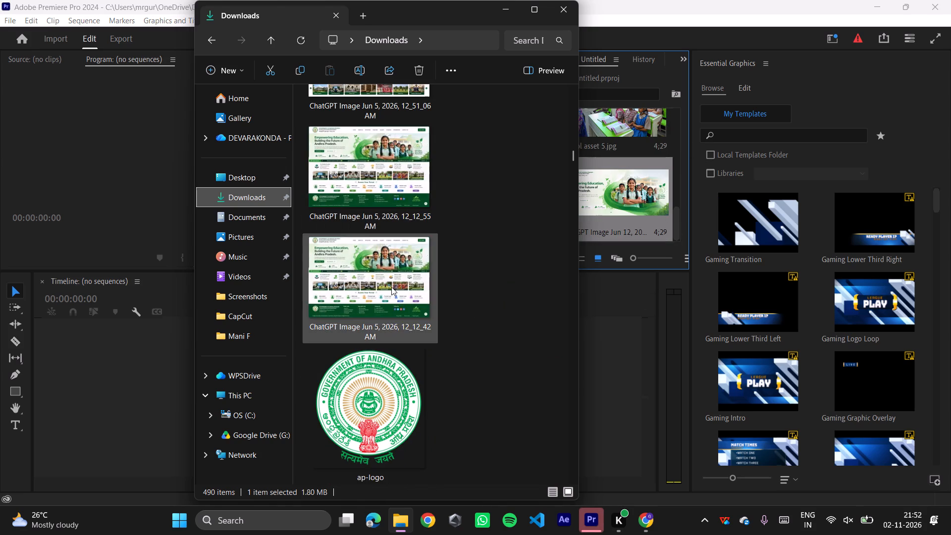
{"action": "left_click_drag", "start_coordinate": [391, 288], "coordinate": [626, 212]}
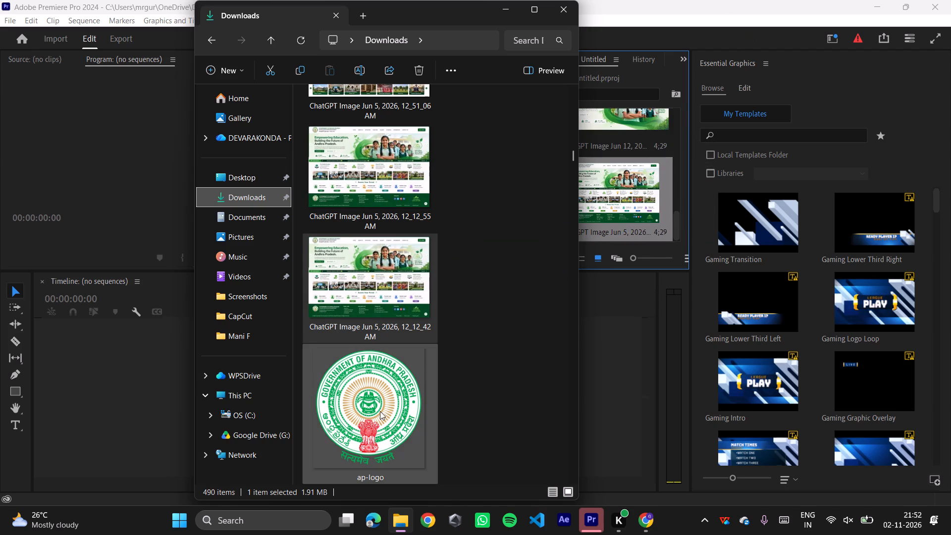
Import the ap-logo image from Downloads into the project and put the Downloads window away.
{"action": "left_click_drag", "start_coordinate": [379, 411], "coordinate": [645, 203]}
{"action": "left_click", "coordinate": [552, 5]}
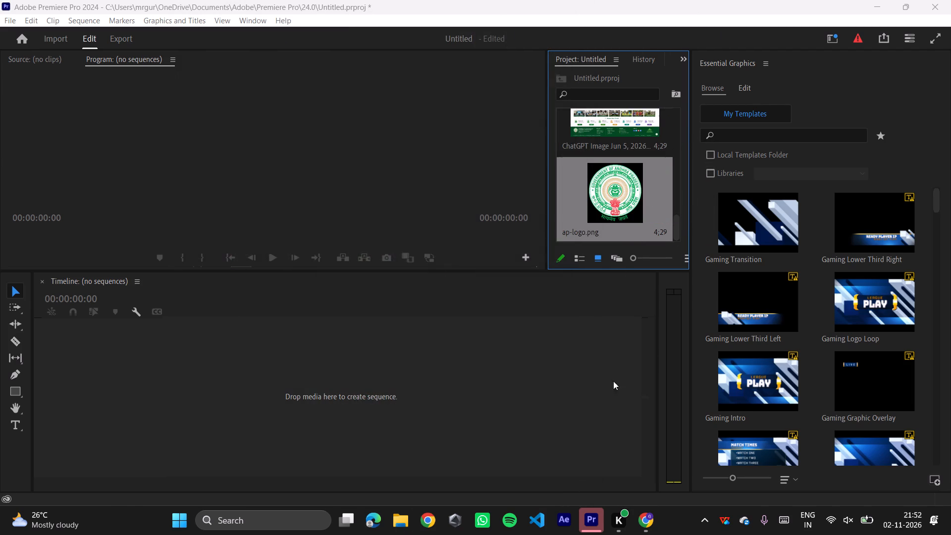
Widen the Project panel by shrinking the Essential Graphics area beside it.
{"action": "scroll", "coordinate": [629, 190], "scroll_direction": "up", "scroll_amount": 5}
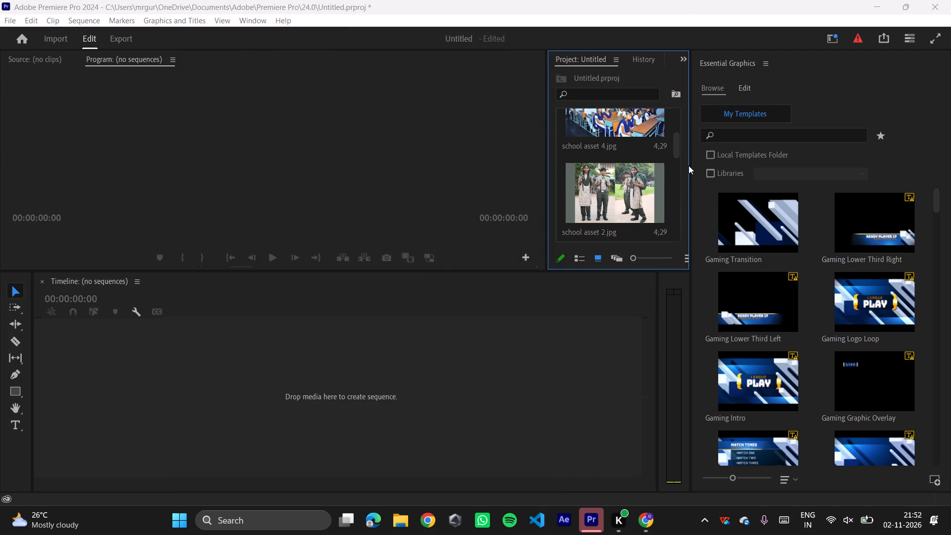
{"action": "left_click_drag", "start_coordinate": [691, 166], "coordinate": [933, 175]}
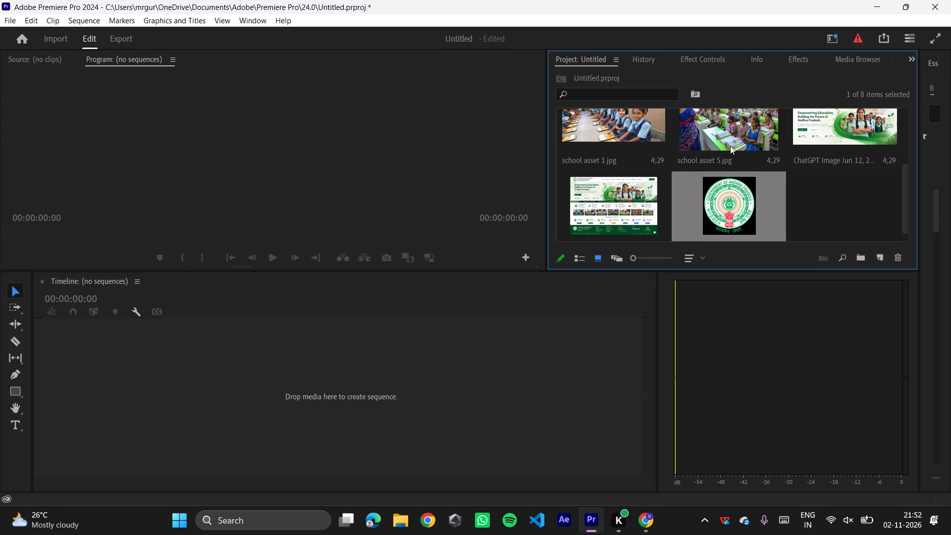
Create a sequence from the school asset 5 image and add school asset 4 and school asset 2 behind it on V1.
{"action": "left_click_drag", "start_coordinate": [731, 140], "coordinate": [96, 350]}
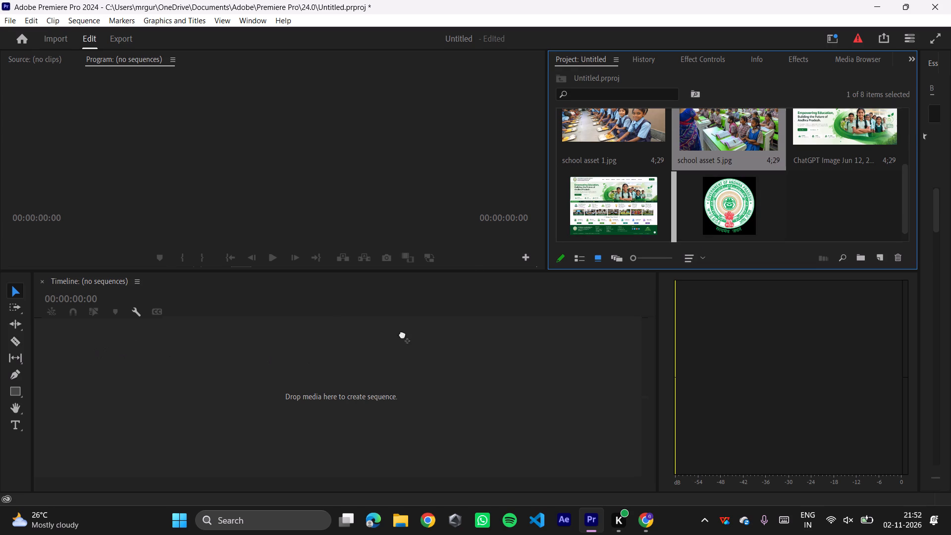
{"action": "scroll", "coordinate": [668, 161], "scroll_direction": "up", "scroll_amount": 9}
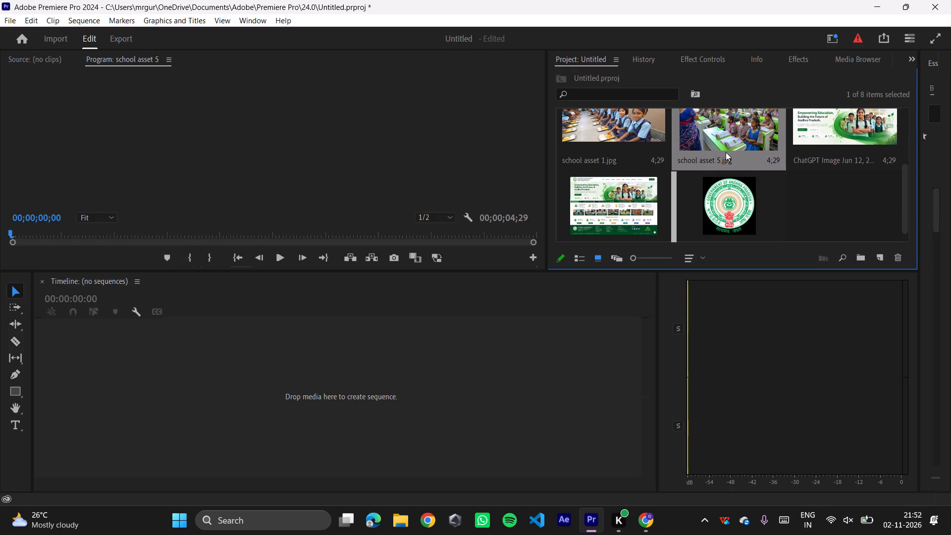
{"action": "scroll", "coordinate": [651, 165], "scroll_direction": "up", "scroll_amount": 2}
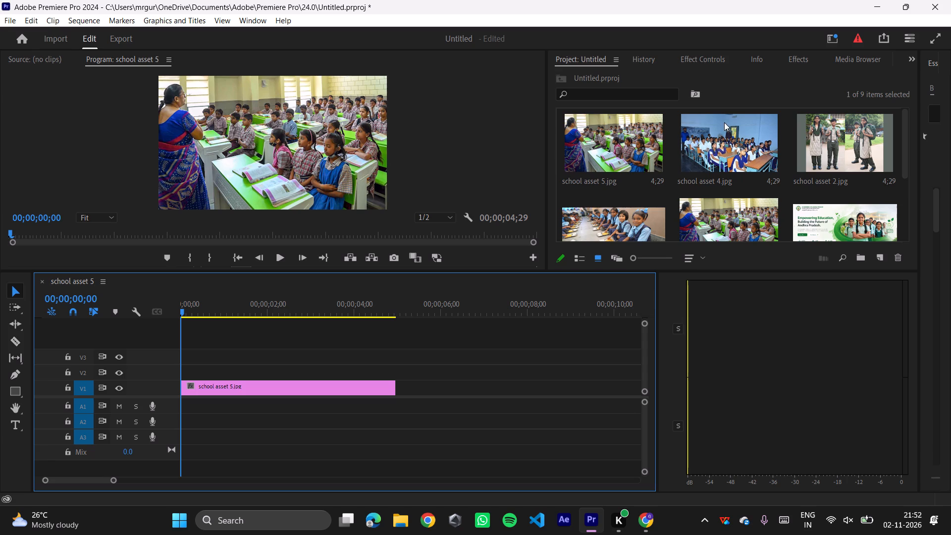
{"action": "left_click_drag", "start_coordinate": [724, 122], "coordinate": [399, 383]}
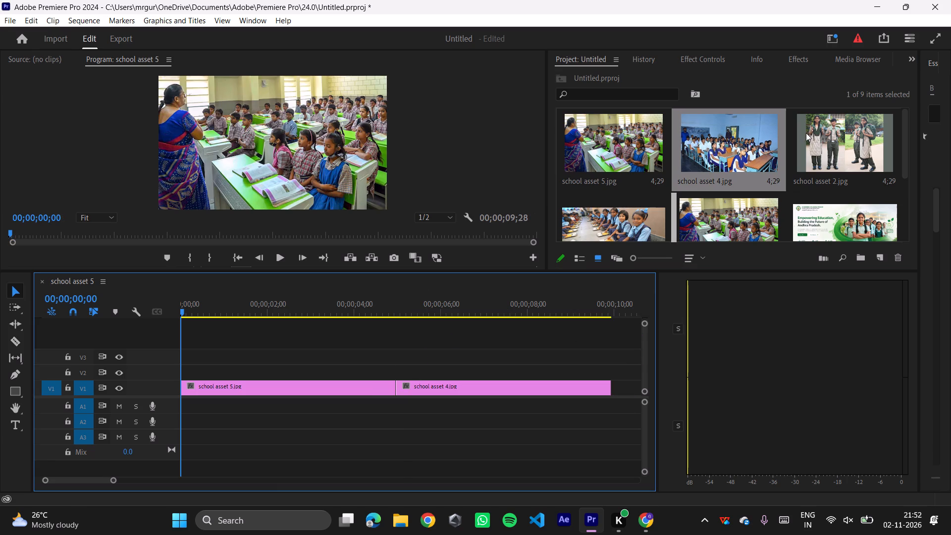
{"action": "left_click_drag", "start_coordinate": [840, 126], "coordinate": [619, 392]}
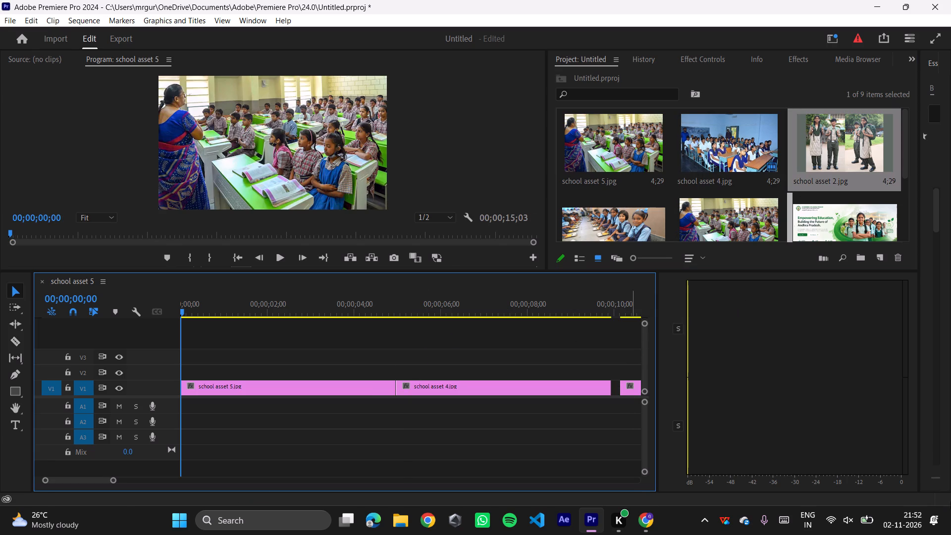
Close the gap on V1 by moving the school asset 2 clip directly against the end of school asset 4.
{"action": "left_click_drag", "start_coordinate": [110, 476], "coordinate": [128, 472]}
{"action": "left_click_drag", "start_coordinate": [128, 472], "coordinate": [121, 474]}
{"action": "left_click_drag", "start_coordinate": [113, 483], "coordinate": [229, 499]}
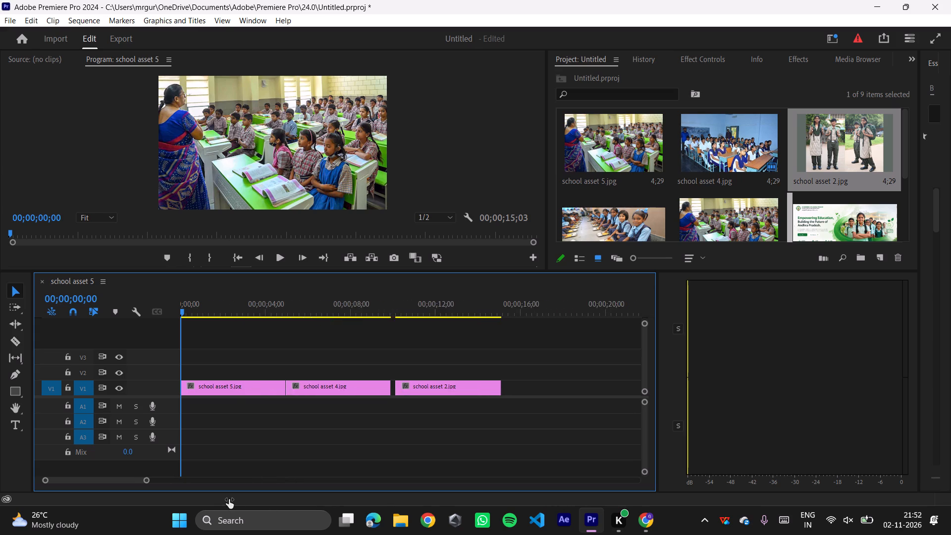
{"action": "left_click_drag", "start_coordinate": [229, 499], "coordinate": [239, 494]}
{"action": "left_click_drag", "start_coordinate": [421, 381], "coordinate": [408, 377]}
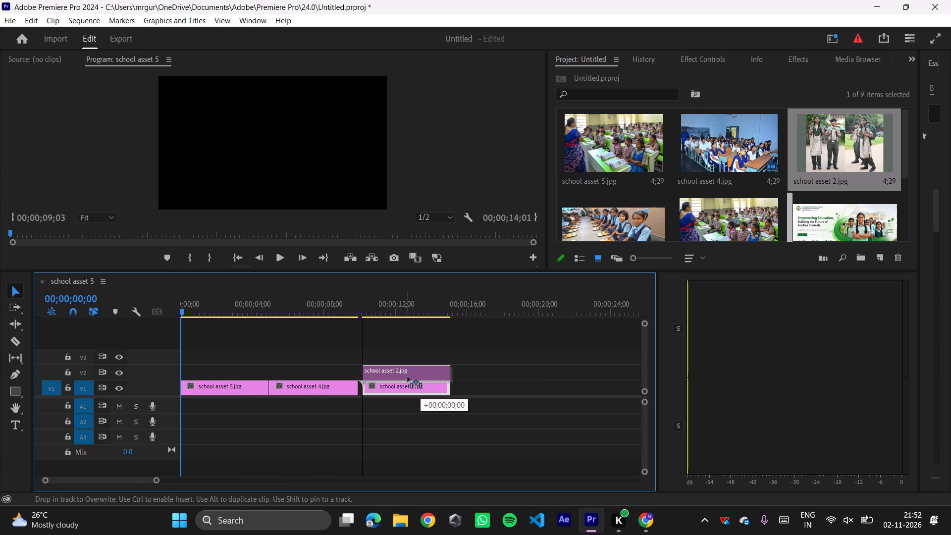
{"action": "left_click_drag", "start_coordinate": [408, 377], "coordinate": [404, 379]}
{"action": "left_click", "coordinate": [363, 404]}
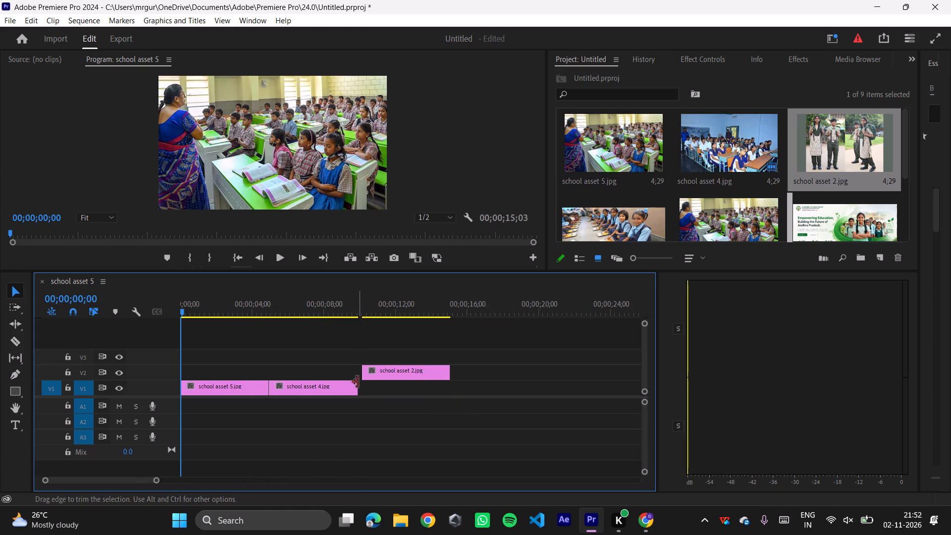
{"action": "left_click_drag", "start_coordinate": [383, 368], "coordinate": [360, 382]}
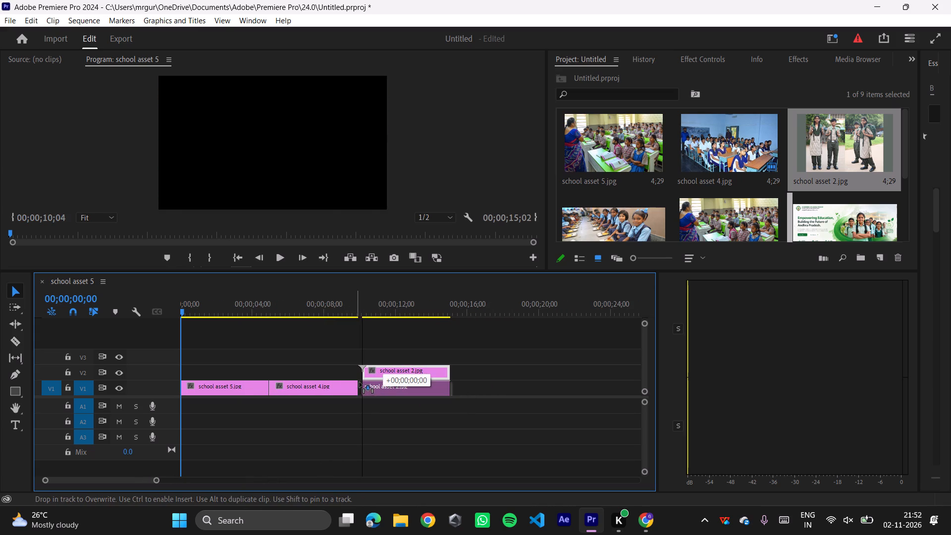
{"action": "left_click_drag", "start_coordinate": [360, 382], "coordinate": [362, 381]}
{"action": "left_click", "coordinate": [340, 386]}
{"action": "left_click_drag", "start_coordinate": [368, 387], "coordinate": [361, 387]}
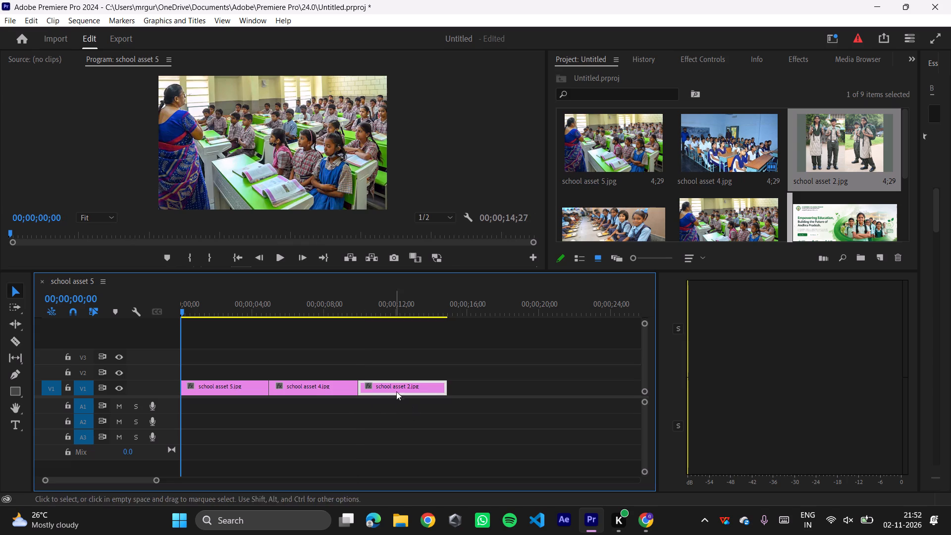
{"action": "left_click", "coordinate": [483, 385]}
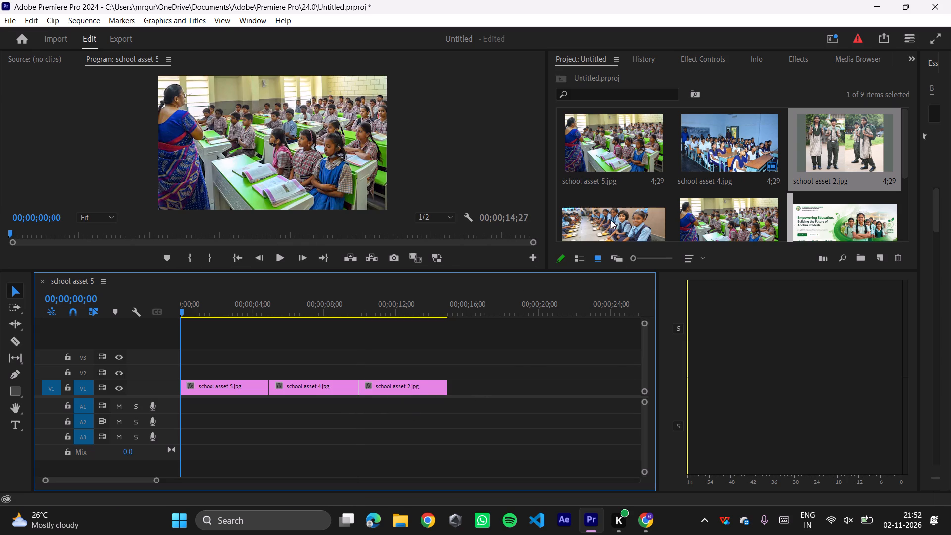
Append school asset 1 and the second school asset 5 image to the end of the V1 clips.
{"action": "left_click_drag", "start_coordinate": [611, 220], "coordinate": [447, 388]}
{"action": "left_click_drag", "start_coordinate": [729, 225], "coordinate": [653, 316]}
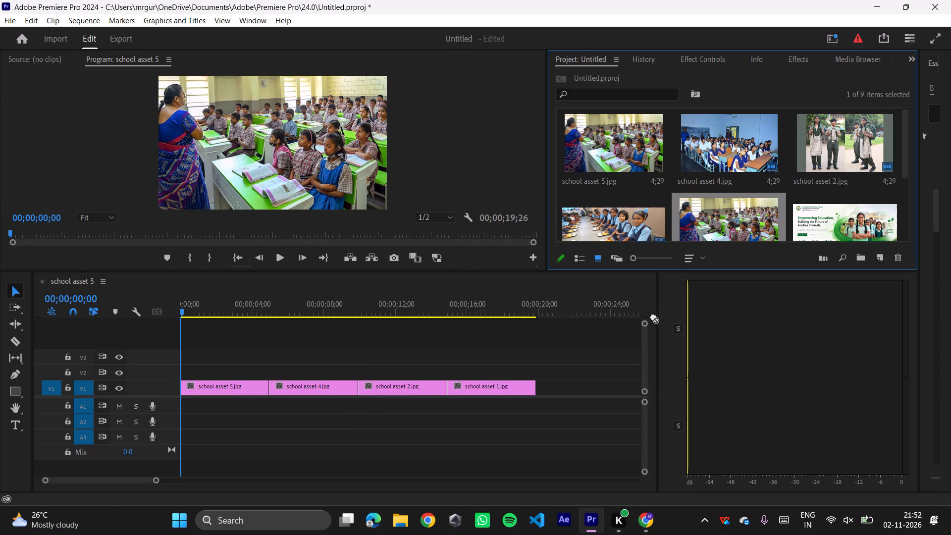
{"action": "left_click_drag", "start_coordinate": [653, 316], "coordinate": [537, 390]}
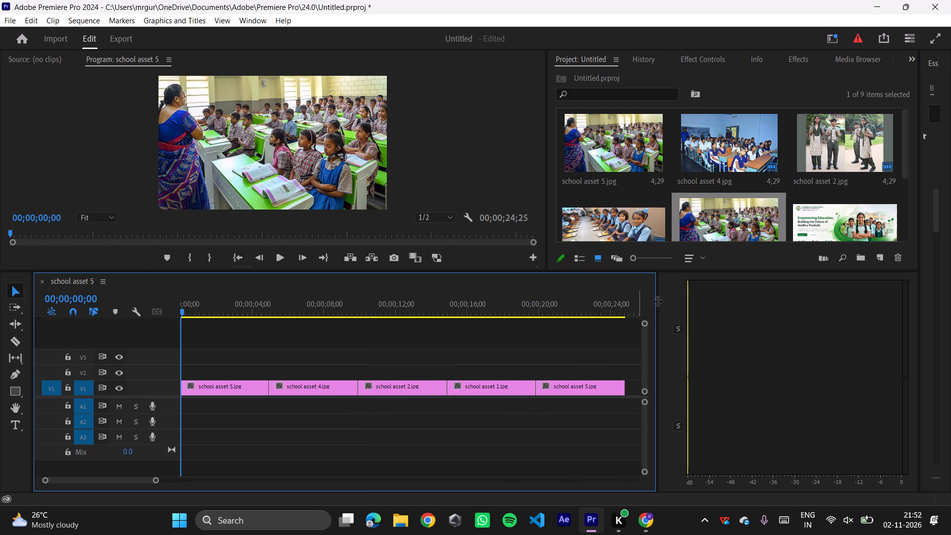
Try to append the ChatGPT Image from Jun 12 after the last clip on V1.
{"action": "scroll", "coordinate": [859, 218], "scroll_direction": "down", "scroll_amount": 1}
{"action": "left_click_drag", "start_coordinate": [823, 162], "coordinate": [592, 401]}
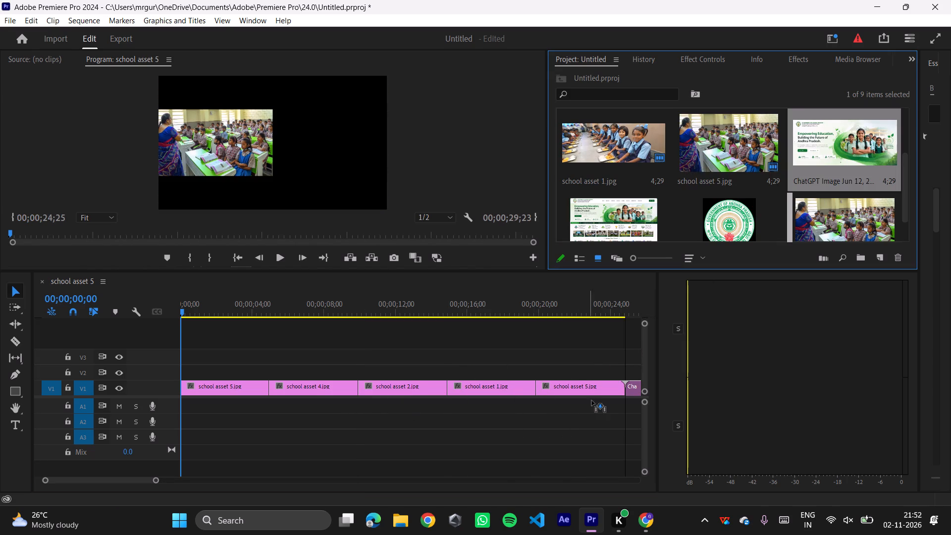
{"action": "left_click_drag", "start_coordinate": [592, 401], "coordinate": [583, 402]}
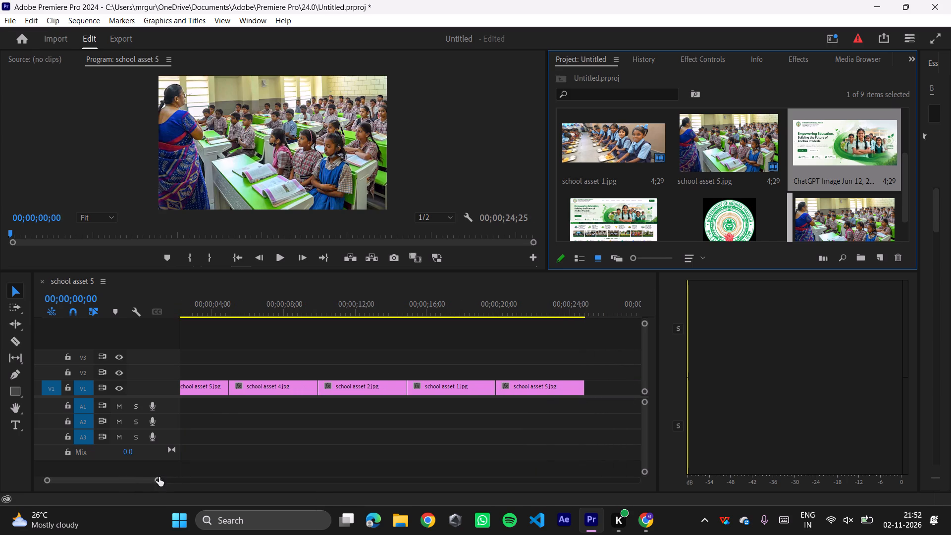
Append the ChatGPT Image from Jun 5 directly after the last clip on V1.
{"action": "left_click", "coordinate": [159, 477]}
{"action": "left_click_drag", "start_coordinate": [155, 478], "coordinate": [264, 486]}
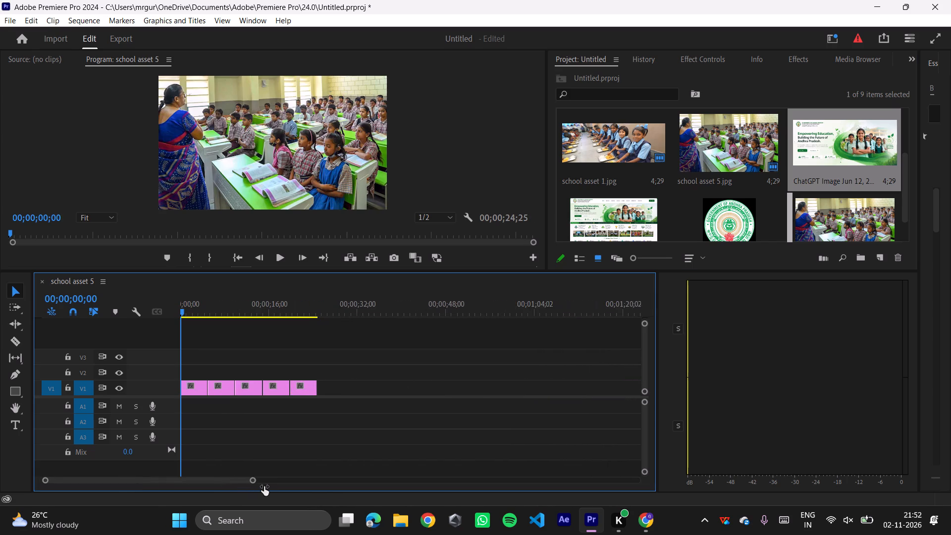
{"action": "left_click_drag", "start_coordinate": [264, 486], "coordinate": [265, 485]}
{"action": "scroll", "coordinate": [664, 246], "scroll_direction": "down", "scroll_amount": 1}
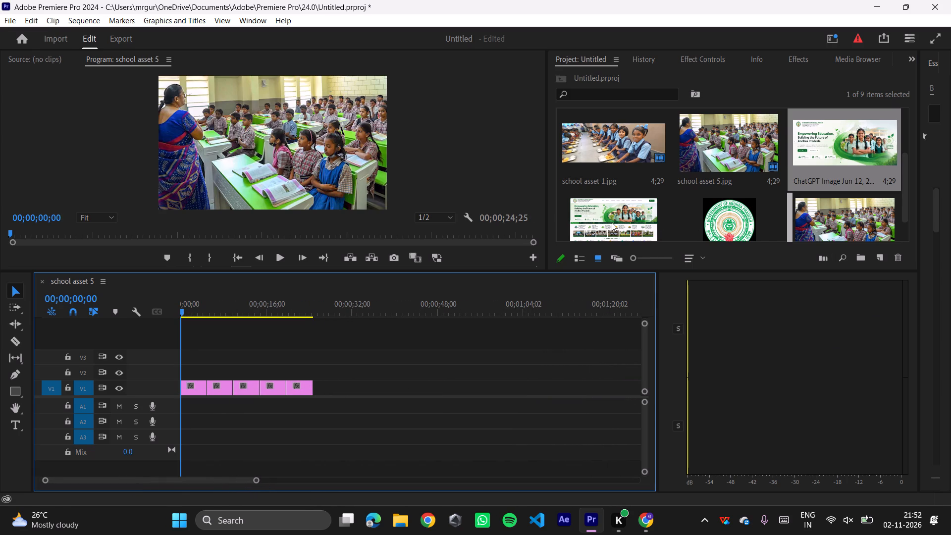
{"action": "left_click_drag", "start_coordinate": [612, 222], "coordinate": [316, 384]}
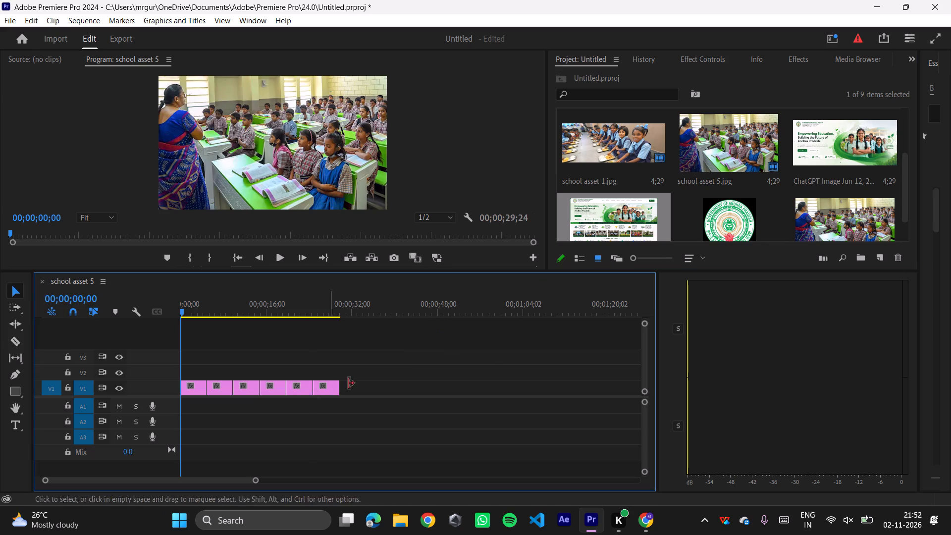
Insert the ap-logo image into the sequence between the first school asset 5 clip and school asset 4.
{"action": "scroll", "coordinate": [772, 207], "scroll_direction": "down", "scroll_amount": 1}
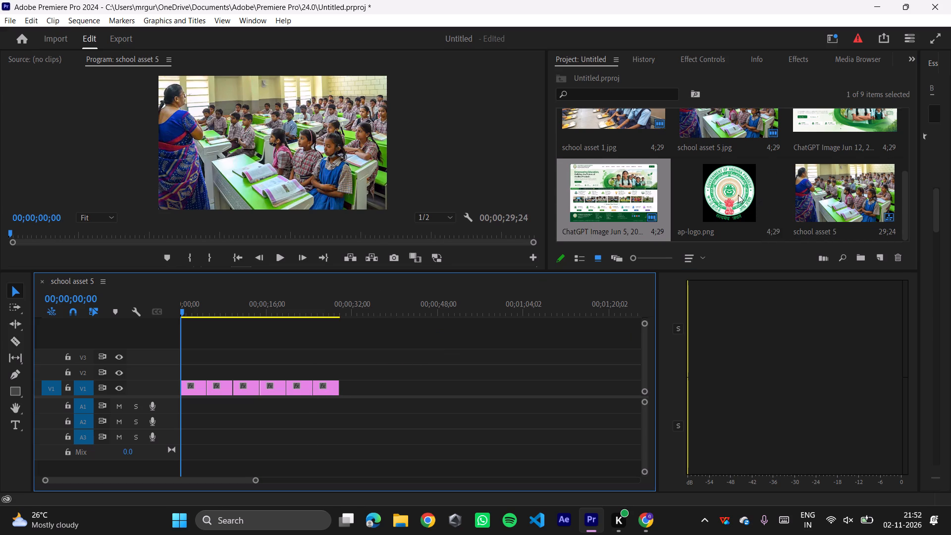
{"action": "left_click_drag", "start_coordinate": [744, 191], "coordinate": [360, 100]}
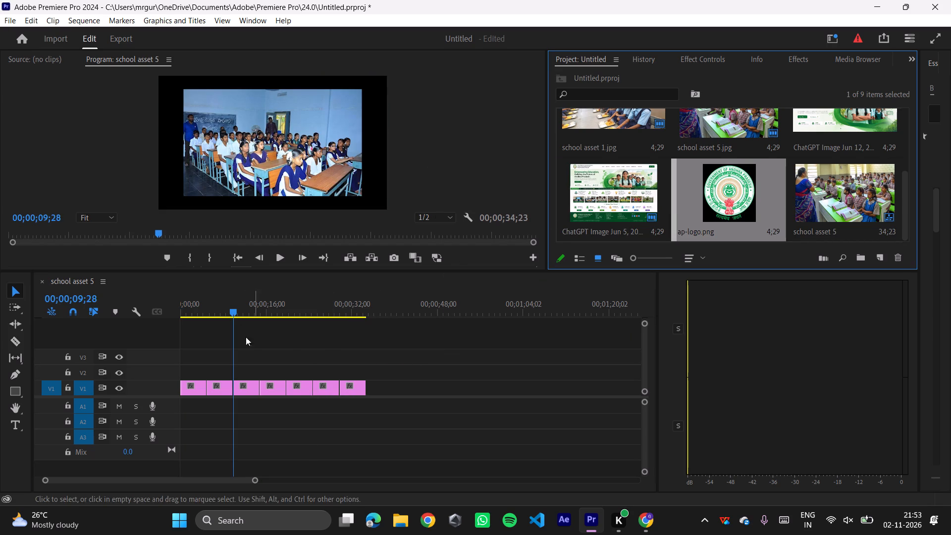
Preview the ap-logo clip at 00;00;09;04 and move the school asset 4 clip up to V2, overlapping the logo's end.
{"action": "left_click", "coordinate": [241, 388]}
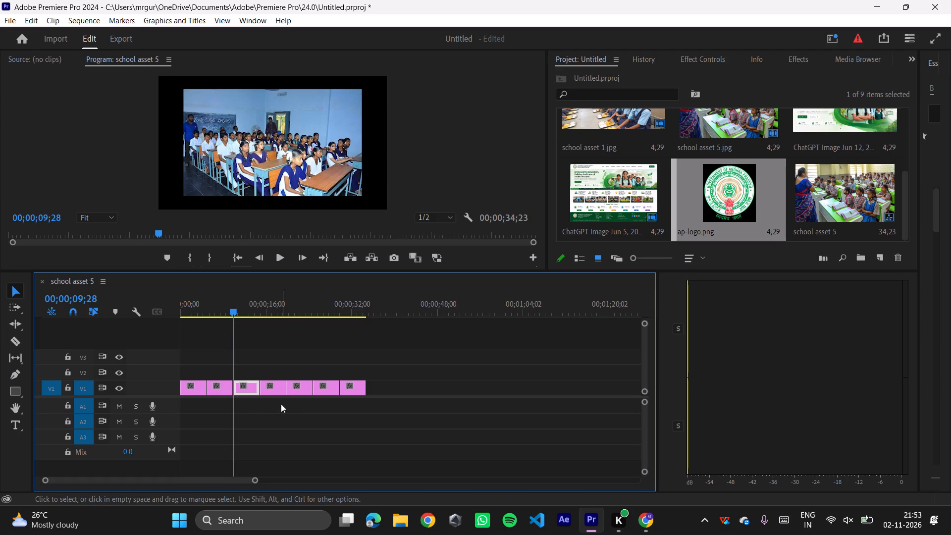
{"action": "left_click_drag", "start_coordinate": [233, 310], "coordinate": [228, 337]}
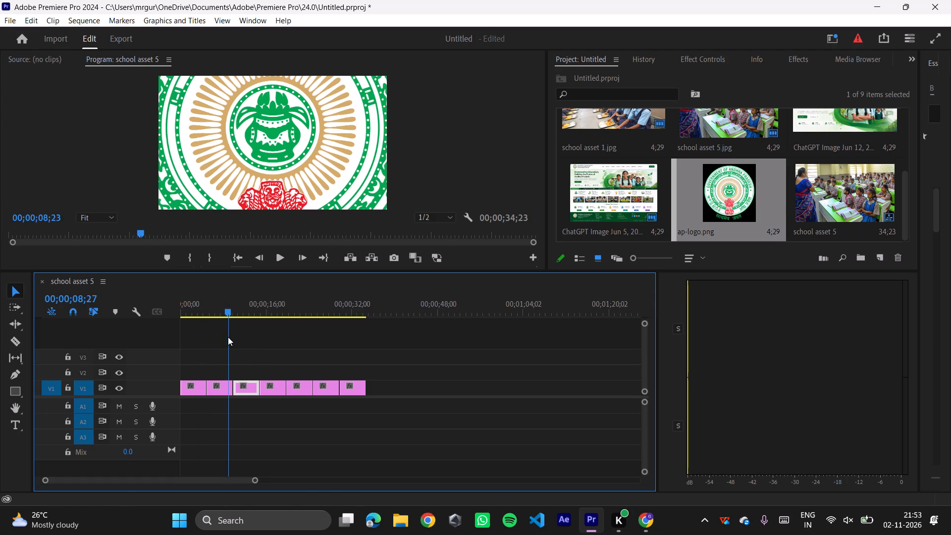
{"action": "left_click_drag", "start_coordinate": [228, 337], "coordinate": [229, 337]}
{"action": "scroll", "coordinate": [253, 357], "scroll_direction": "up", "scroll_amount": 3, "text": "ctrl"}
{"action": "scroll", "coordinate": [253, 358], "scroll_direction": "down", "scroll_amount": 2, "text": "ctrl"}
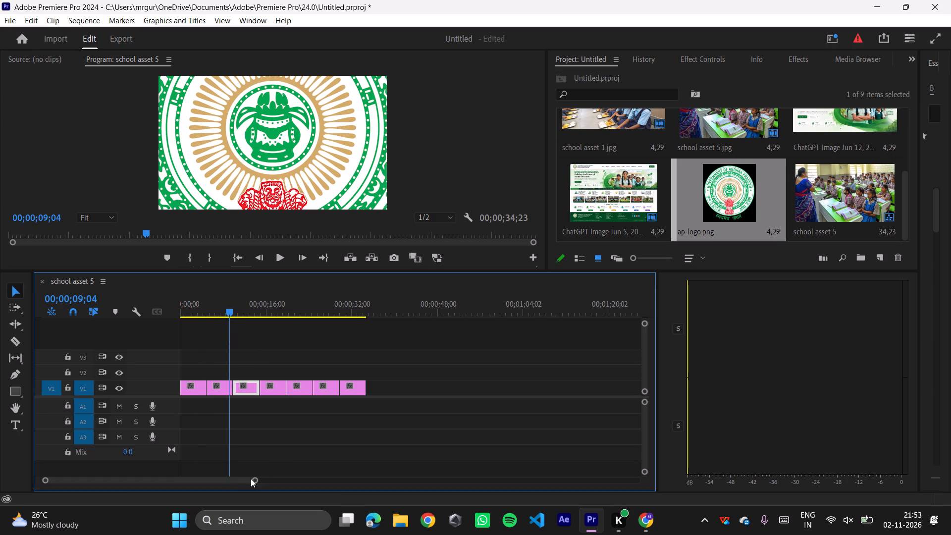
{"action": "left_click_drag", "start_coordinate": [251, 479], "coordinate": [243, 481], "text": "ctrl"}
{"action": "left_click_drag", "start_coordinate": [257, 481], "coordinate": [244, 485]}
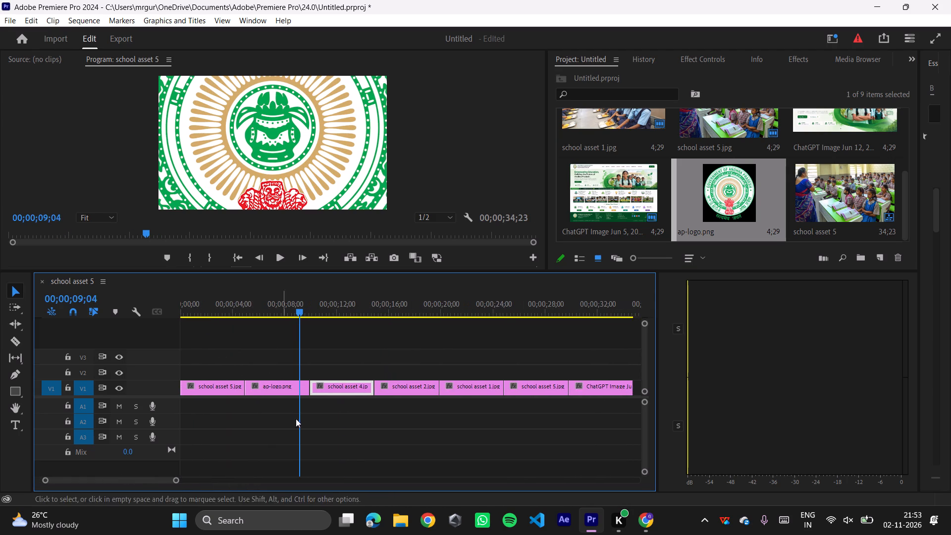
{"action": "left_click_drag", "start_coordinate": [326, 390], "coordinate": [288, 373]}
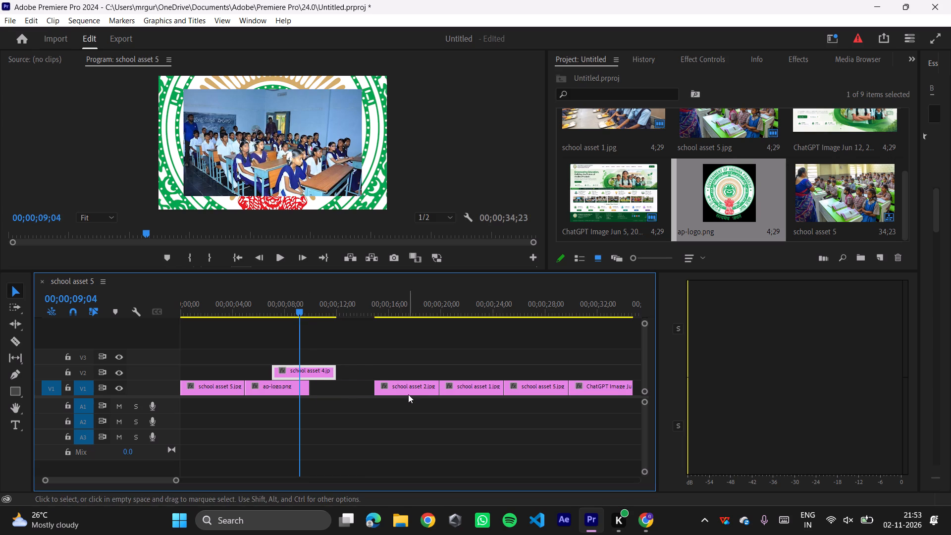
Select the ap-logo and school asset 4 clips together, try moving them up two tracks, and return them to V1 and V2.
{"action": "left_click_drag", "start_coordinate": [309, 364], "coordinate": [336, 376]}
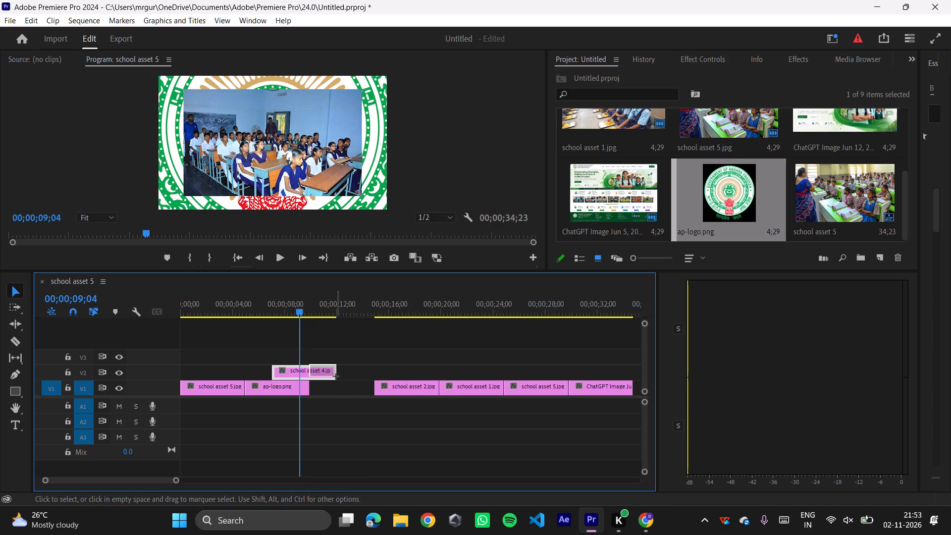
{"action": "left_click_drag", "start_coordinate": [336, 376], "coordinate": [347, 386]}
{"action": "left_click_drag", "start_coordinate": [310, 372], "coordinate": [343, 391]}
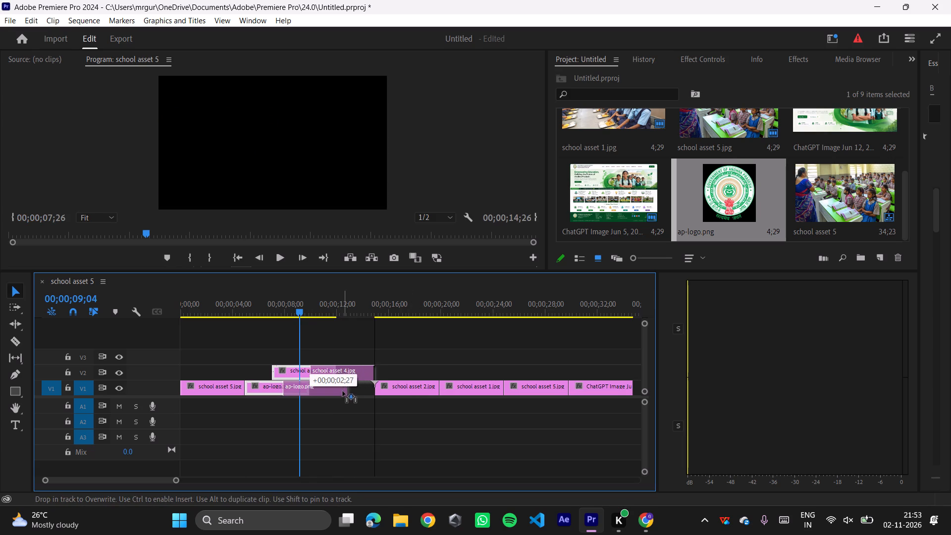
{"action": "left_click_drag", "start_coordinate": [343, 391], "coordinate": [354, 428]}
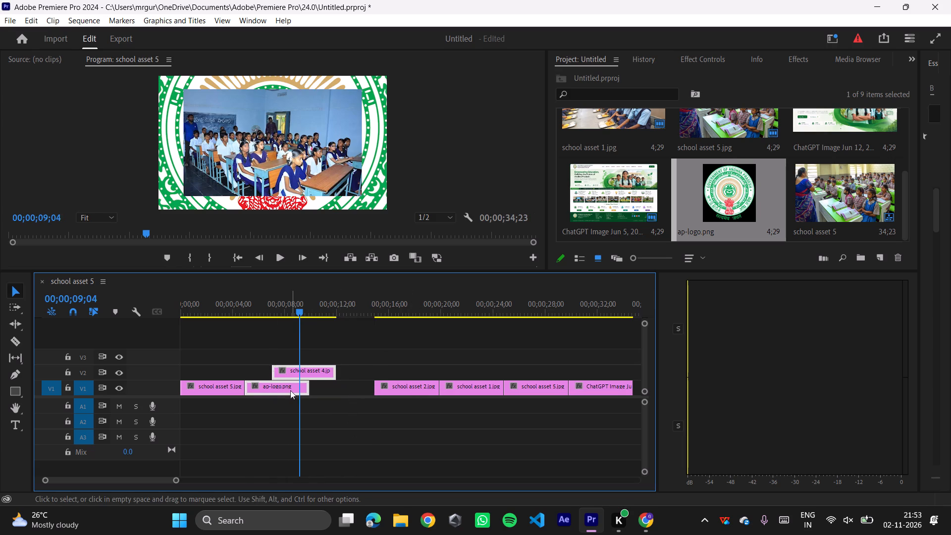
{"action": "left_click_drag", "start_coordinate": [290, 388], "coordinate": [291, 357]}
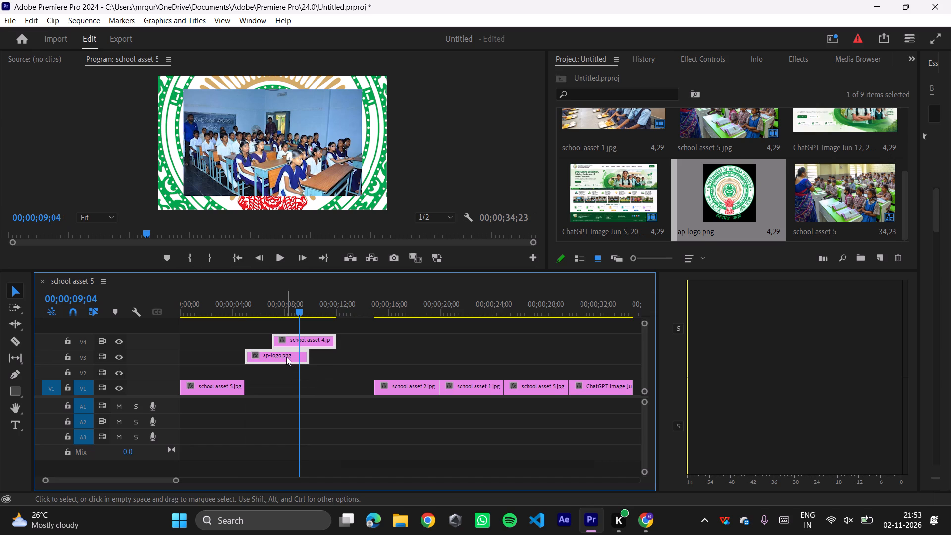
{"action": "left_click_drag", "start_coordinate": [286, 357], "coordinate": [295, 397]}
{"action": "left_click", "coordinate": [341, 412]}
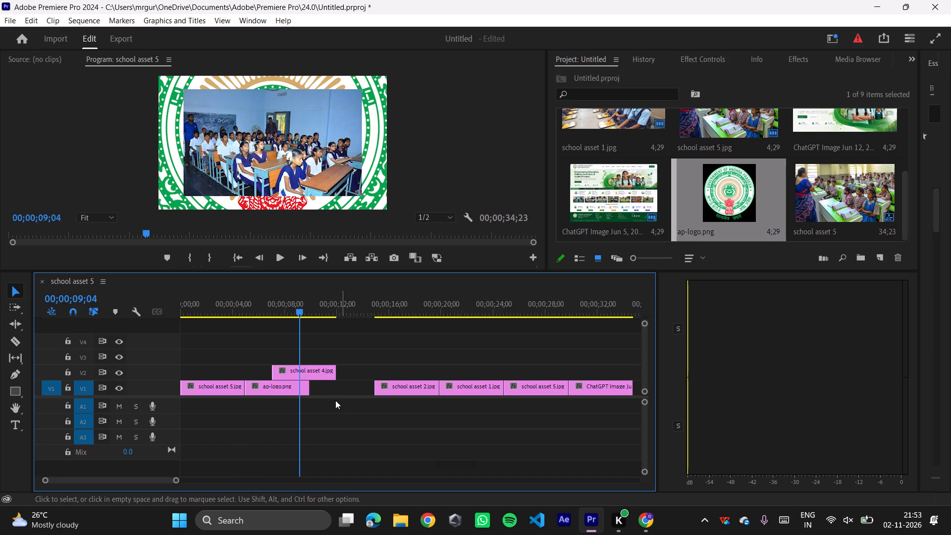
Stack the ap-logo clip on V2 directly above school asset 4 on V1, both starting right after the first school asset 5 clip.
{"action": "left_click", "coordinate": [309, 373]}
{"action": "left_click_drag", "start_coordinate": [306, 373], "coordinate": [340, 383]}
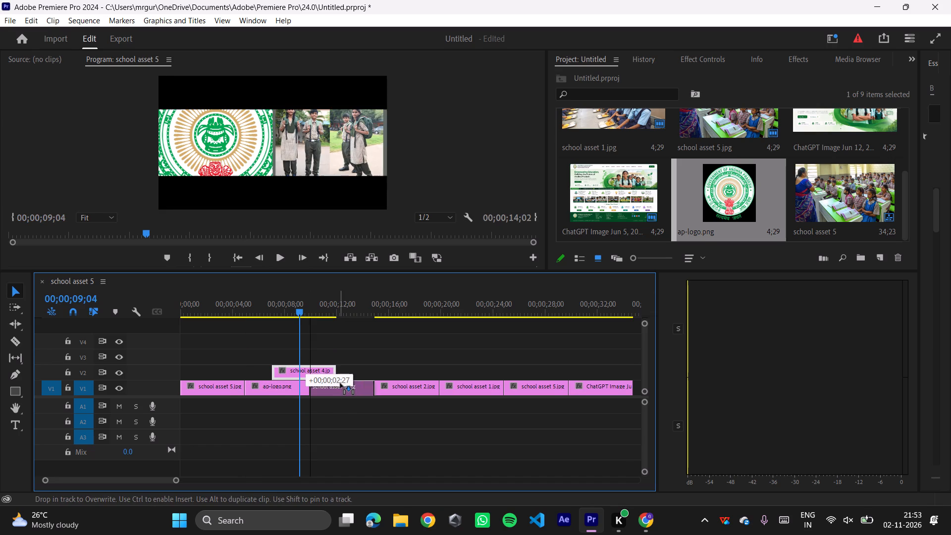
{"action": "left_click_drag", "start_coordinate": [340, 383], "coordinate": [341, 384]}
{"action": "left_click_drag", "start_coordinate": [285, 386], "coordinate": [308, 367]}
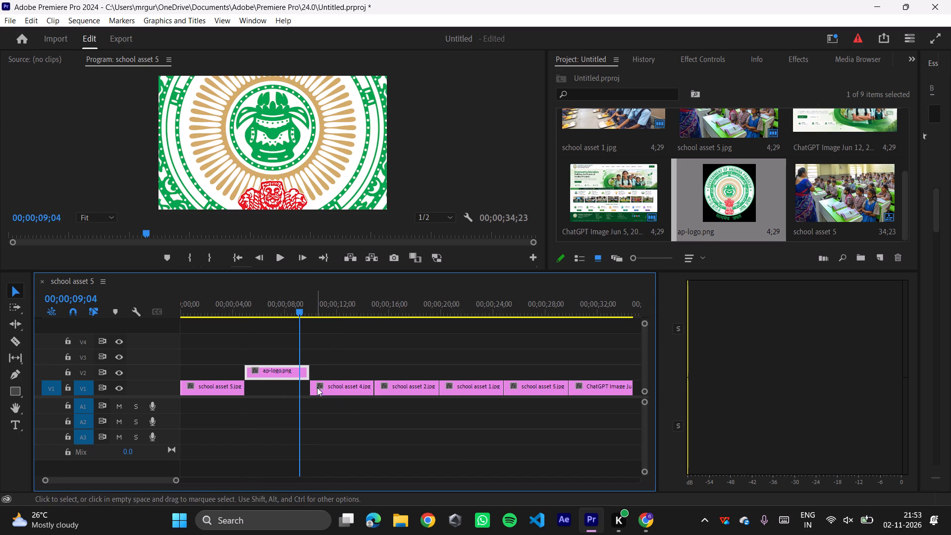
{"action": "left_click_drag", "start_coordinate": [324, 388], "coordinate": [264, 391]}
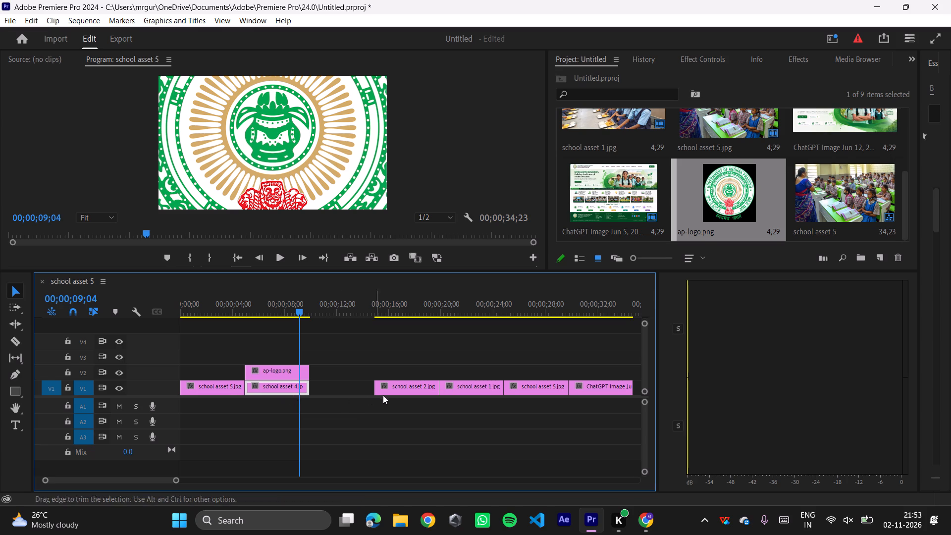
Set the ap-logo clip's scale to 9.
{"action": "left_click", "coordinate": [280, 374]}
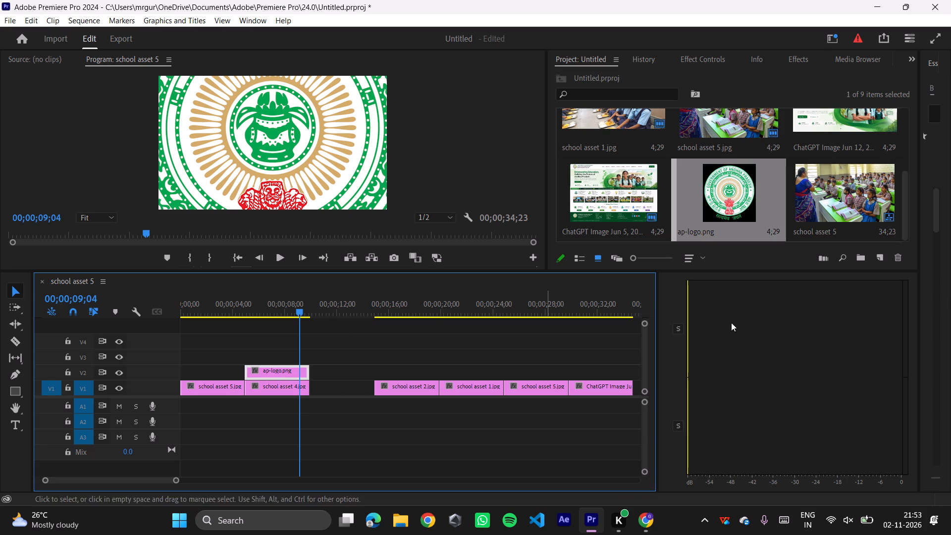
{"action": "left_click", "coordinate": [702, 53]}
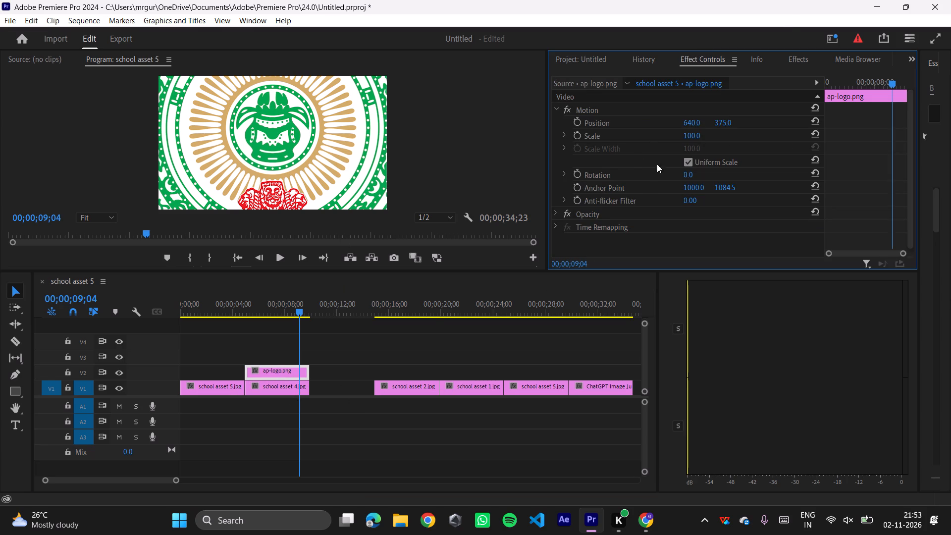
{"action": "left_click_drag", "start_coordinate": [690, 132], "coordinate": [639, 141]}
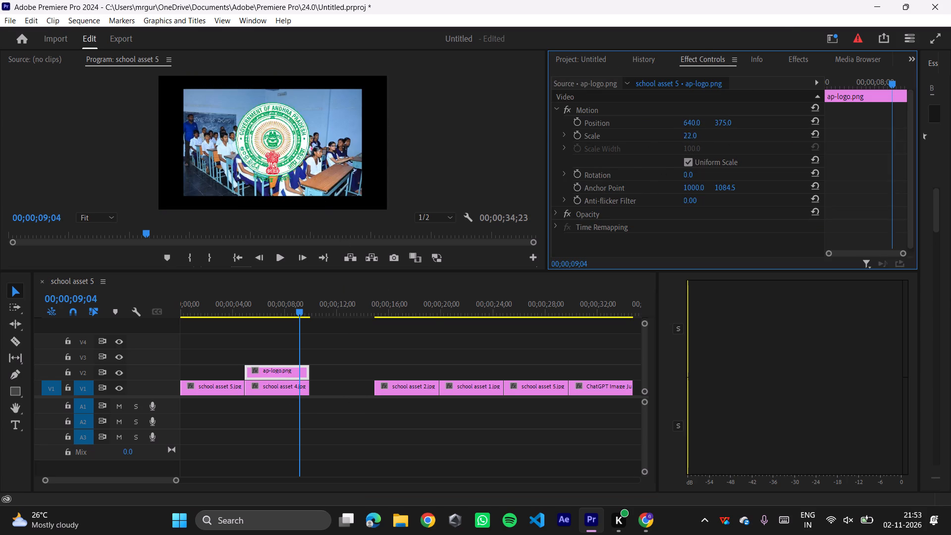
{"action": "left_click_drag", "start_coordinate": [639, 141], "coordinate": [638, 140]}
{"action": "left_click_drag", "start_coordinate": [698, 136], "coordinate": [686, 135]}
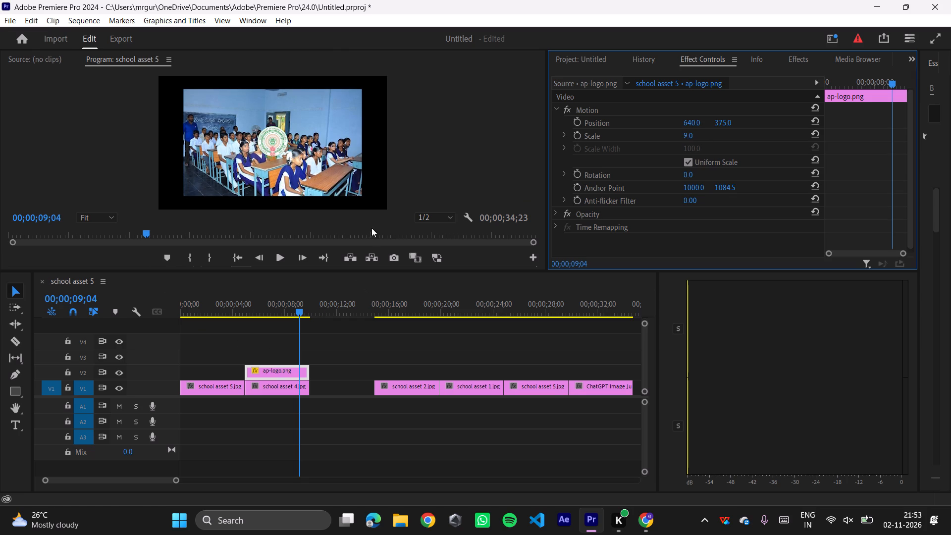
Enlarge the Program monitor's preview area by making the timeline area shorter.
{"action": "left_click_drag", "start_coordinate": [329, 271], "coordinate": [331, 273]}
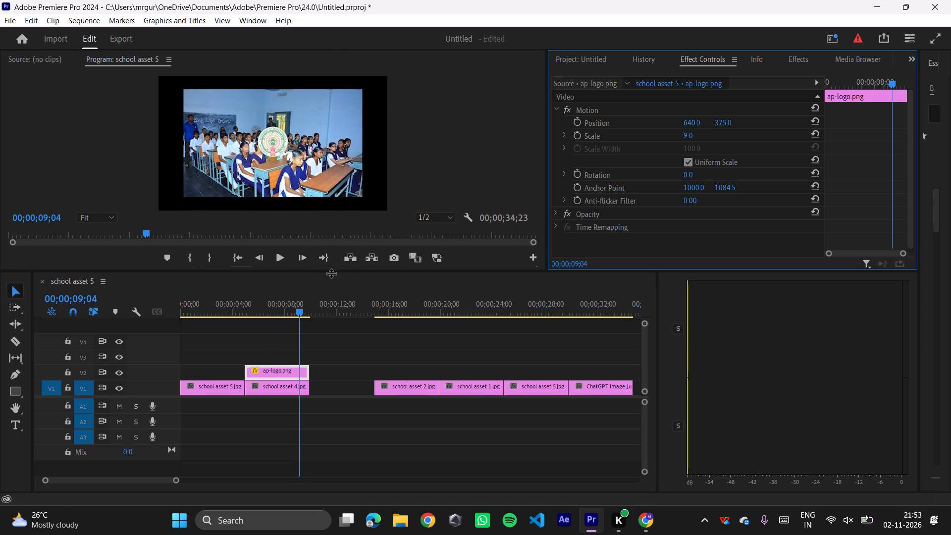
{"action": "left_click_drag", "start_coordinate": [331, 273], "coordinate": [334, 339]}
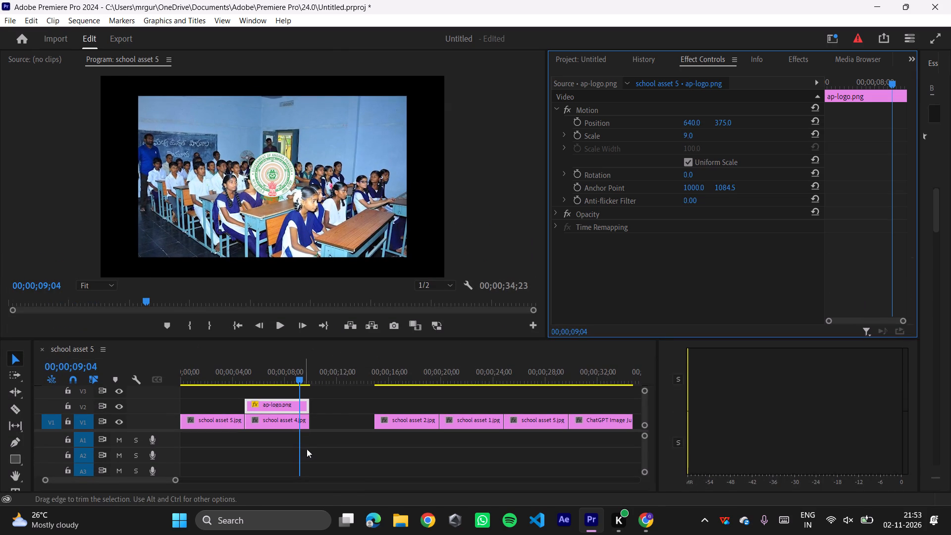
Close the V1 gaps by moving school assets 2, 1 and the second 5 earlier and extending the ChatGPT Image clip's start to meet them.
{"action": "left_click_drag", "start_coordinate": [387, 417], "coordinate": [324, 419]}
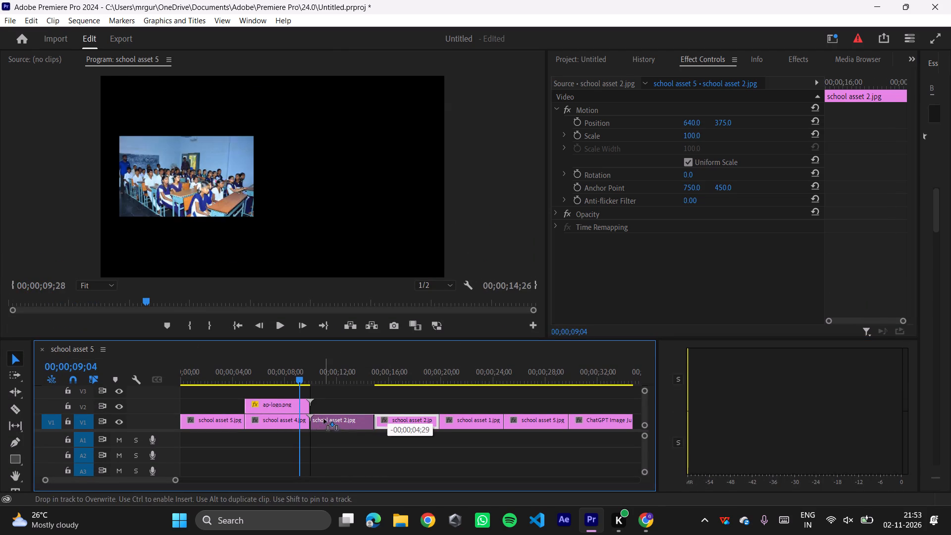
{"action": "left_click_drag", "start_coordinate": [324, 419], "coordinate": [325, 418]}
{"action": "left_click_drag", "start_coordinate": [479, 425], "coordinate": [415, 427]}
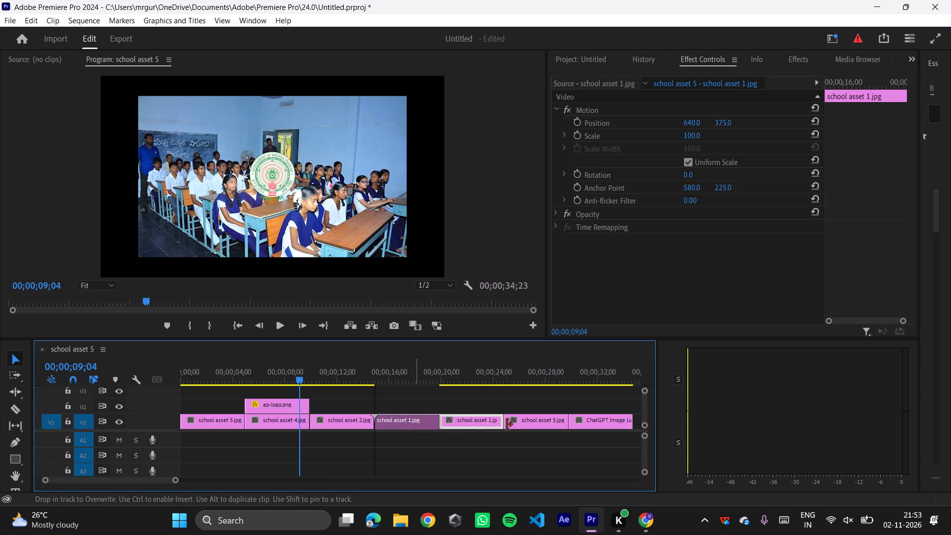
{"action": "left_click_drag", "start_coordinate": [513, 419], "coordinate": [450, 424]}
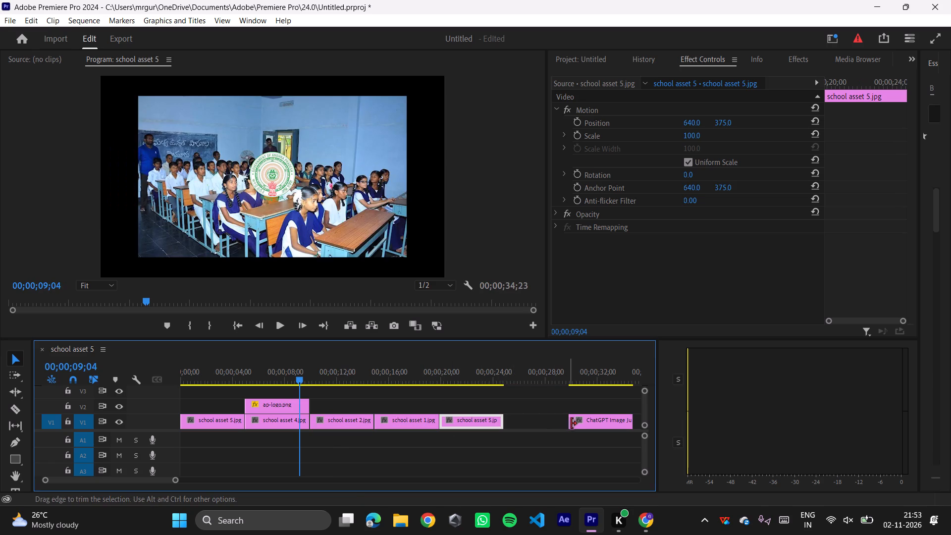
{"action": "left_click_drag", "start_coordinate": [574, 422], "coordinate": [505, 424]}
{"action": "left_click", "coordinate": [559, 444]}
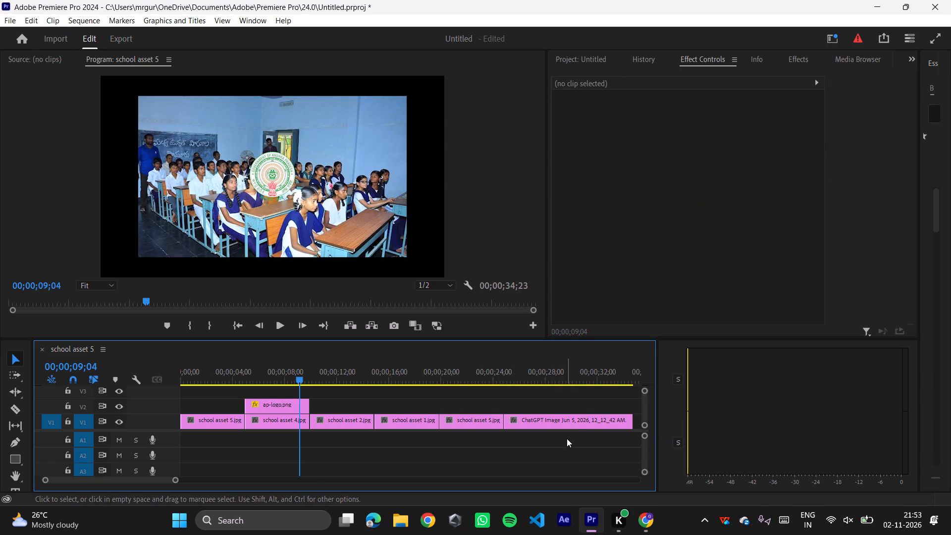
{"action": "left_click_drag", "start_coordinate": [576, 413], "coordinate": [560, 418]}
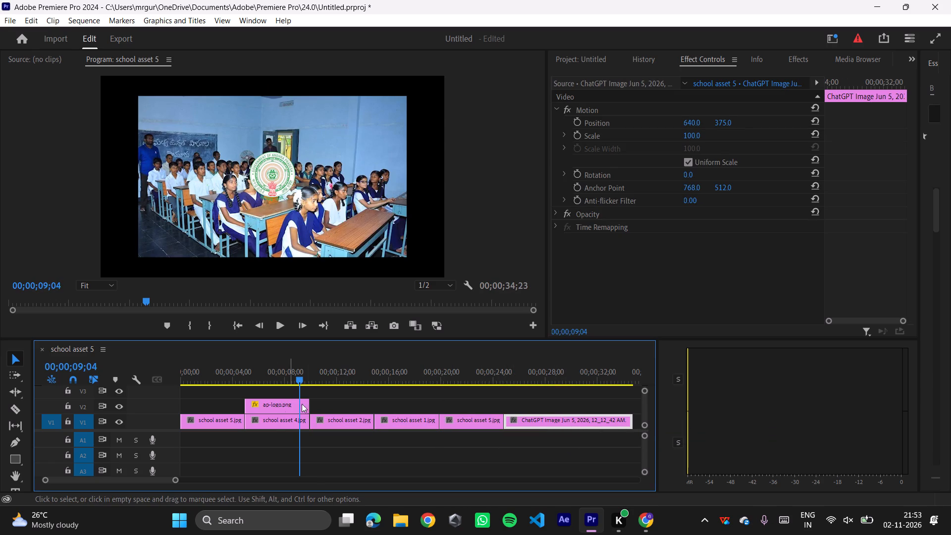
Move the ap-logo clip to the start of V2 and extend its end to the end of the ChatGPT Image clip.
{"action": "left_click_drag", "start_coordinate": [301, 380], "coordinate": [155, 385]}
{"action": "left_click_drag", "start_coordinate": [263, 409], "coordinate": [219, 410]}
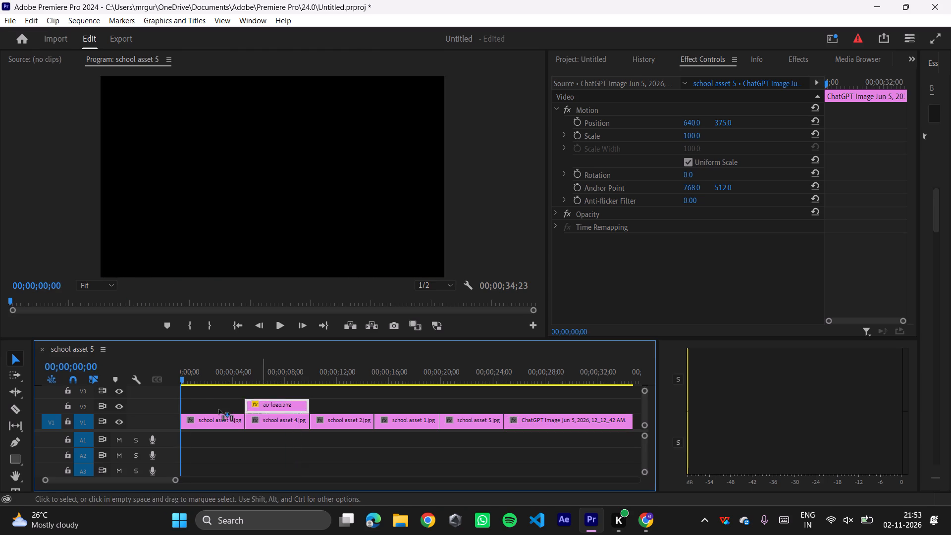
{"action": "left_click_drag", "start_coordinate": [219, 410], "coordinate": [187, 409]}
{"action": "left_click_drag", "start_coordinate": [243, 407], "coordinate": [603, 432]}
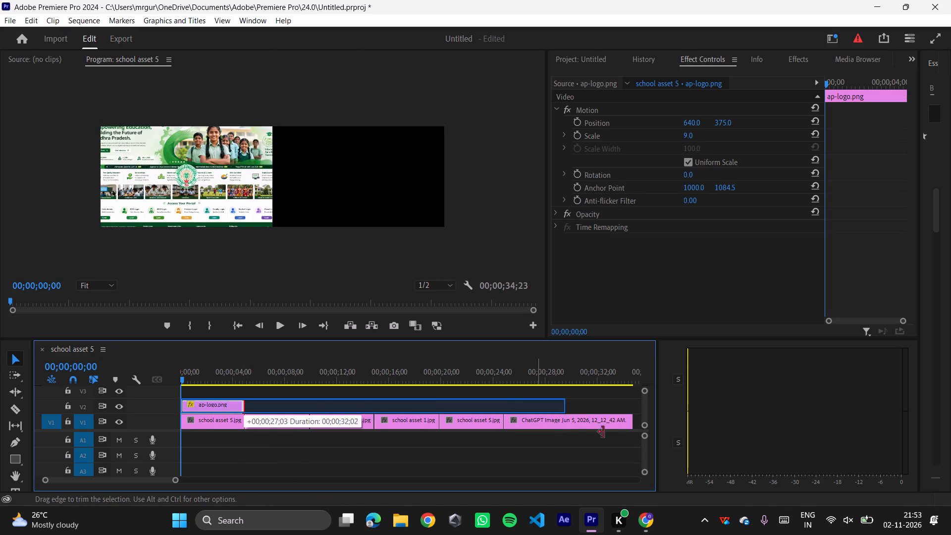
{"action": "left_click_drag", "start_coordinate": [603, 432], "coordinate": [542, 425]}
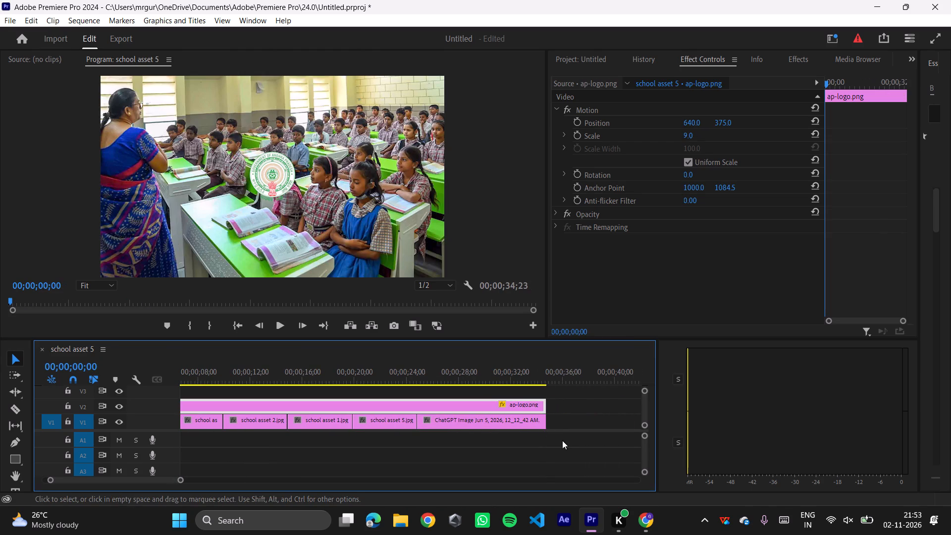
{"action": "left_click", "coordinate": [563, 433]}
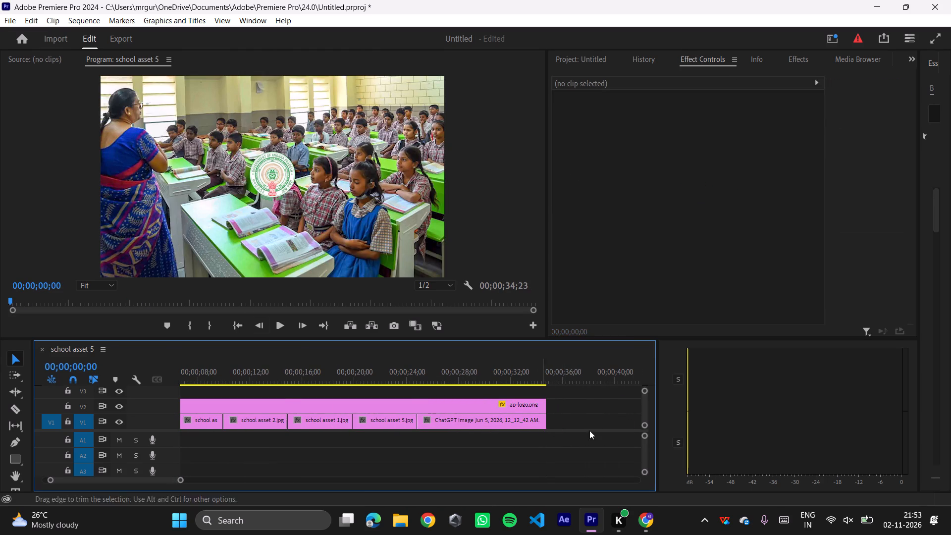
Preview the school asset 4 clip at 00;00;06;16 and set its scale to 130 so it fills the frame.
{"action": "left_click_drag", "start_coordinate": [178, 478], "coordinate": [207, 478]}
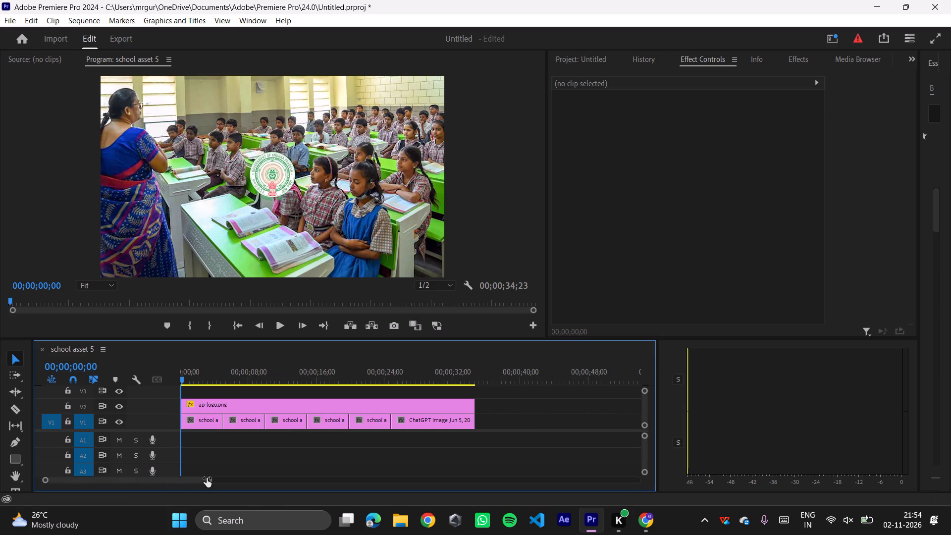
{"action": "left_click_drag", "start_coordinate": [207, 478], "coordinate": [207, 476]}
{"action": "left_click_drag", "start_coordinate": [182, 377], "coordinate": [0, 435]}
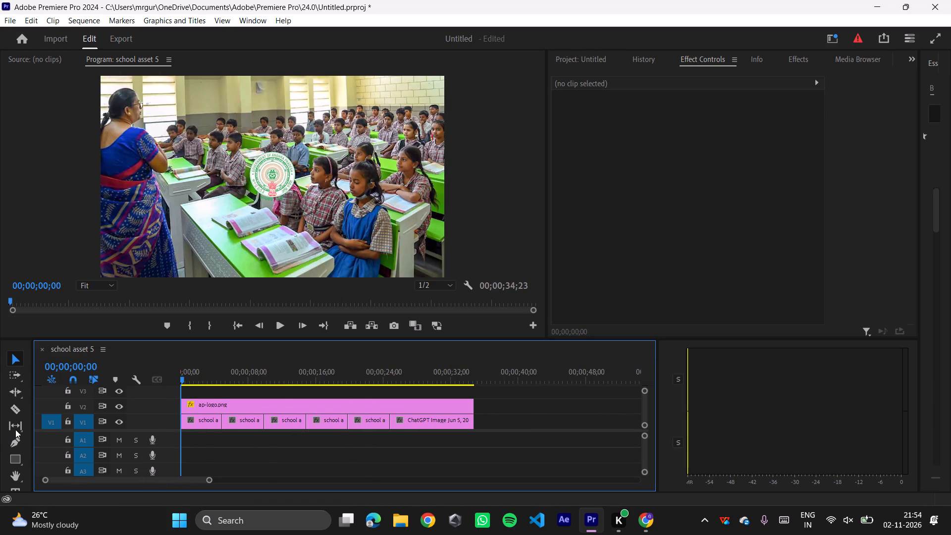
{"action": "left_click_drag", "start_coordinate": [180, 380], "coordinate": [235, 396]}
{"action": "left_click", "coordinate": [249, 421]}
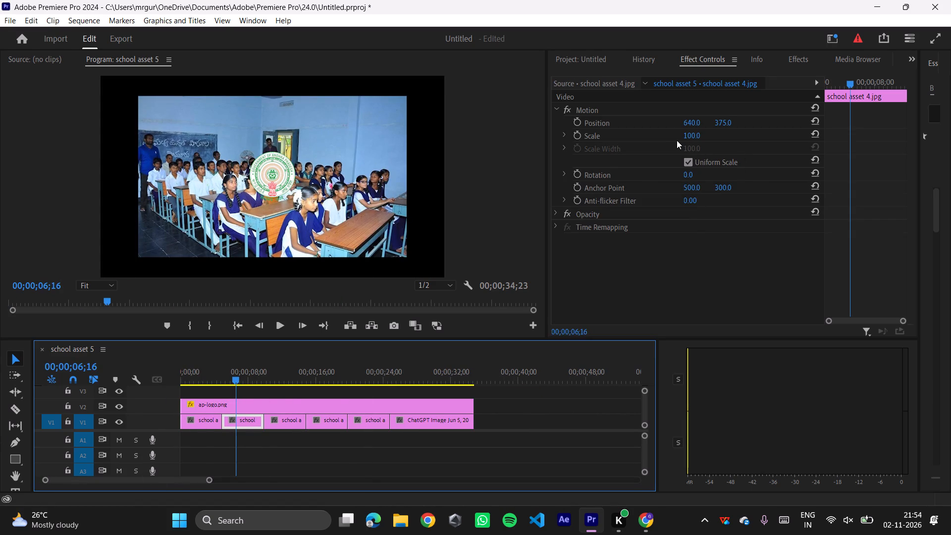
{"action": "left_click_drag", "start_coordinate": [689, 132], "coordinate": [710, 132]}
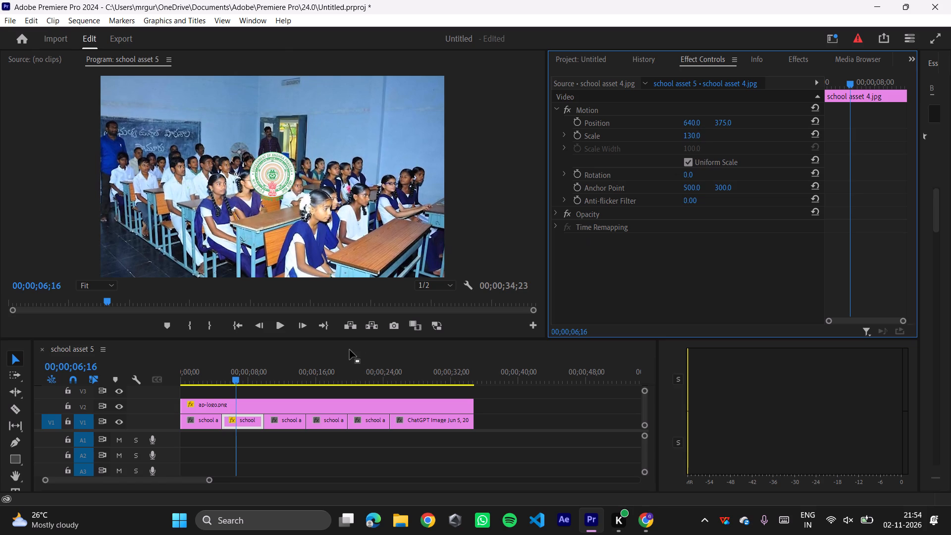
Check the framing of school asset 2, and set the school asset 1 clip's scale to 168 to fill the frame.
{"action": "left_click", "coordinate": [277, 422]}
{"action": "left_click_drag", "start_coordinate": [231, 380], "coordinate": [281, 378]}
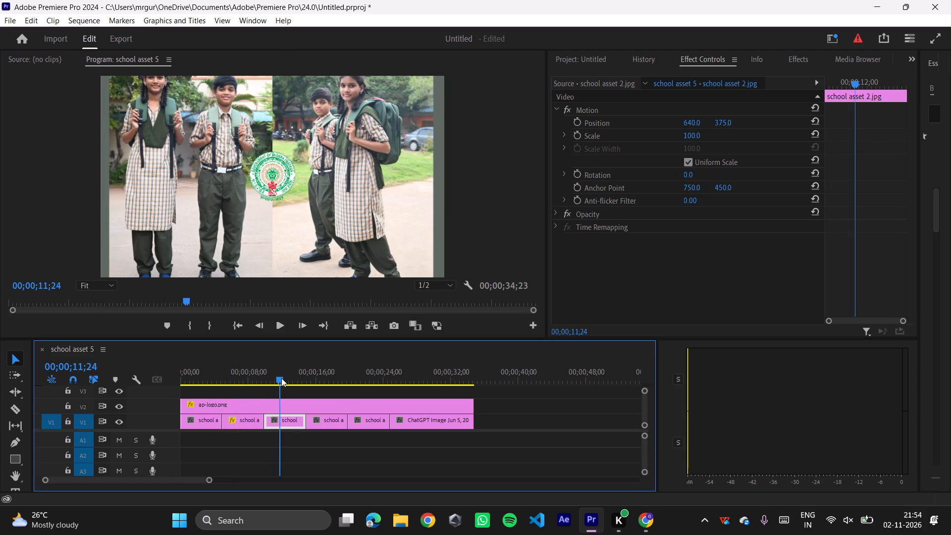
{"action": "left_click_drag", "start_coordinate": [281, 378], "coordinate": [322, 379]}
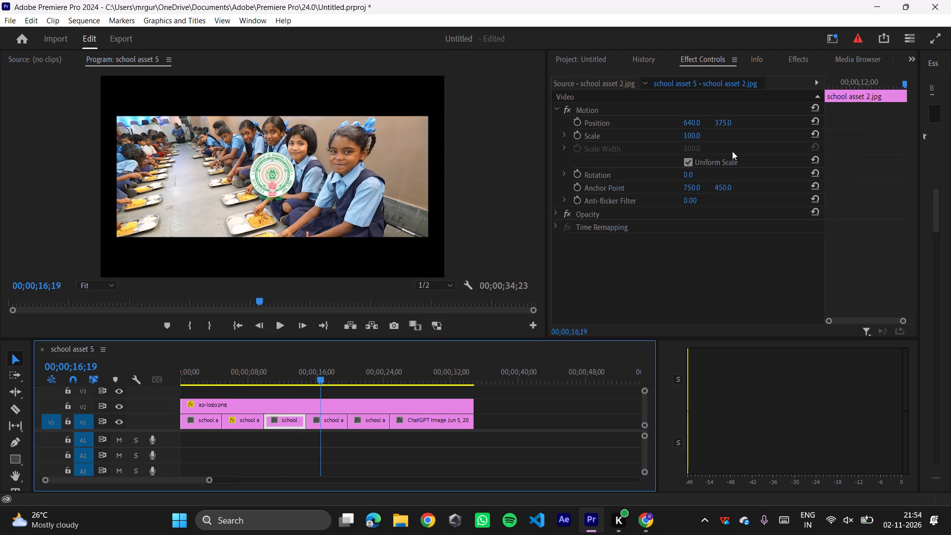
{"action": "left_click", "coordinate": [340, 427]}
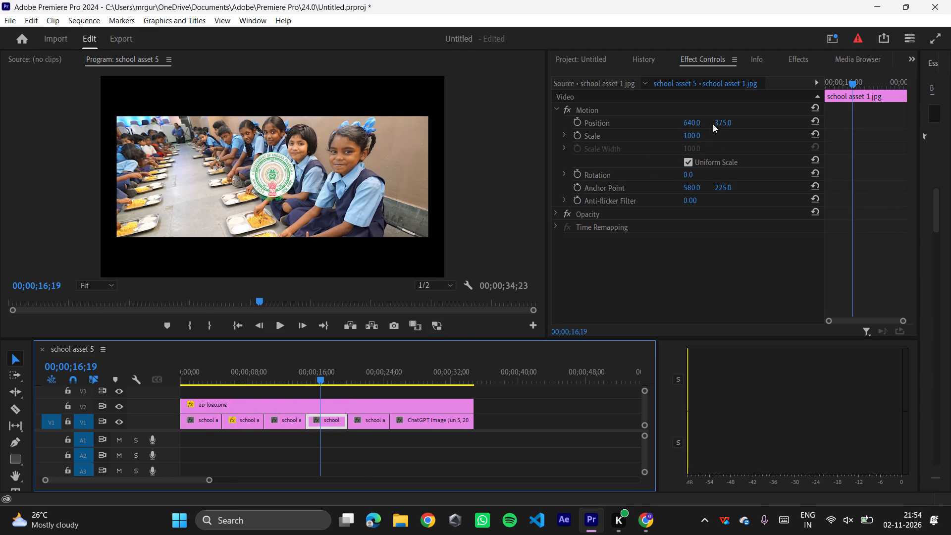
{"action": "left_click_drag", "start_coordinate": [685, 138], "coordinate": [707, 136]}
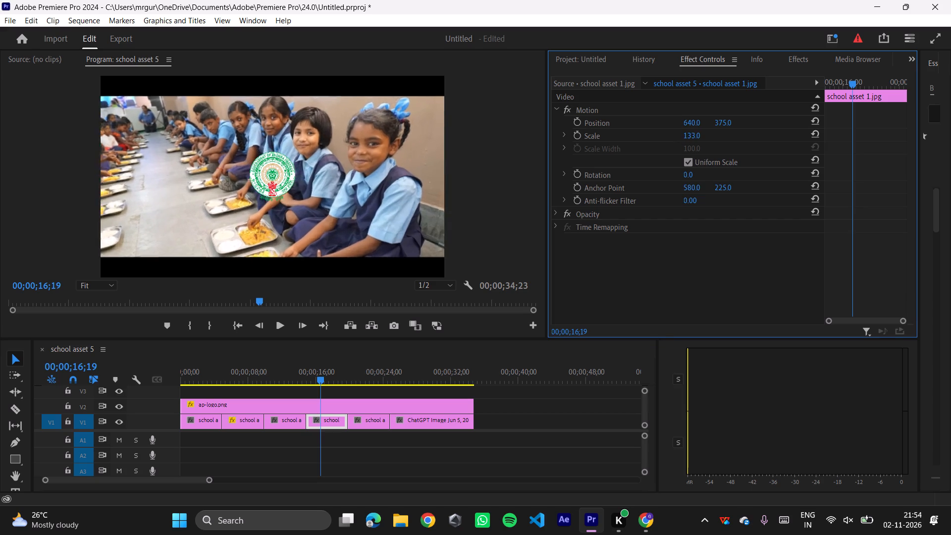
{"action": "left_click_drag", "start_coordinate": [707, 136], "coordinate": [728, 136]}
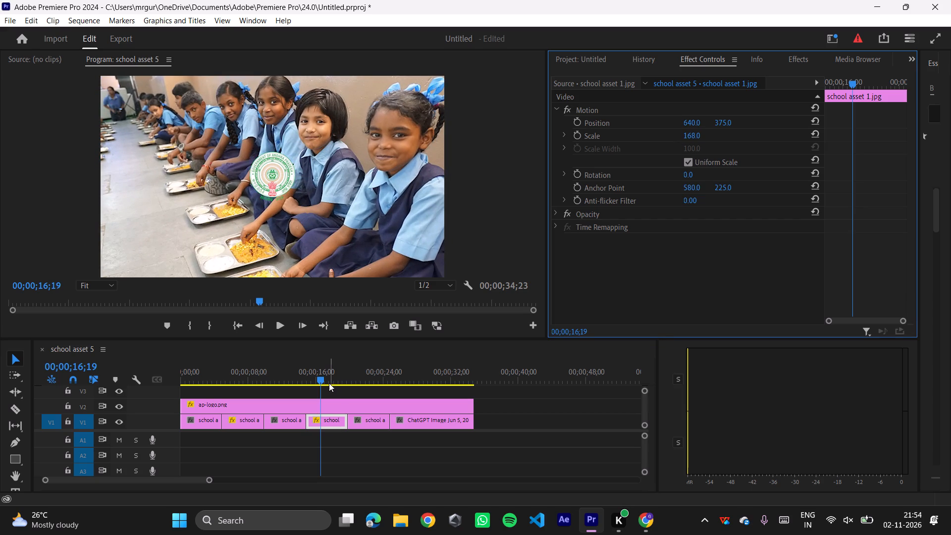
Preview the sequence around 00;00;21;25 and delete the second school asset 5 clip from V1.
{"action": "left_click_drag", "start_coordinate": [317, 377], "coordinate": [365, 382]}
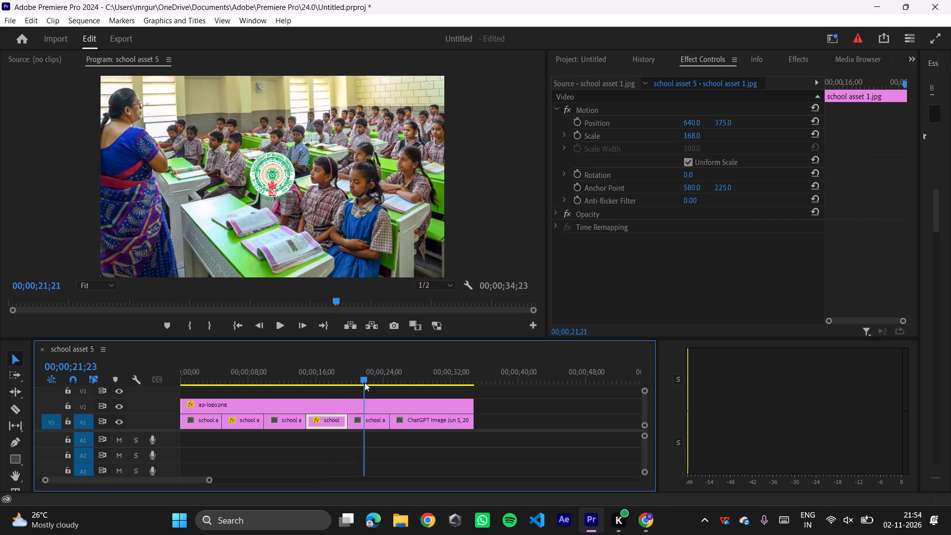
{"action": "left_click_drag", "start_coordinate": [365, 382], "coordinate": [362, 393]}
{"action": "left_click", "coordinate": [366, 424]}
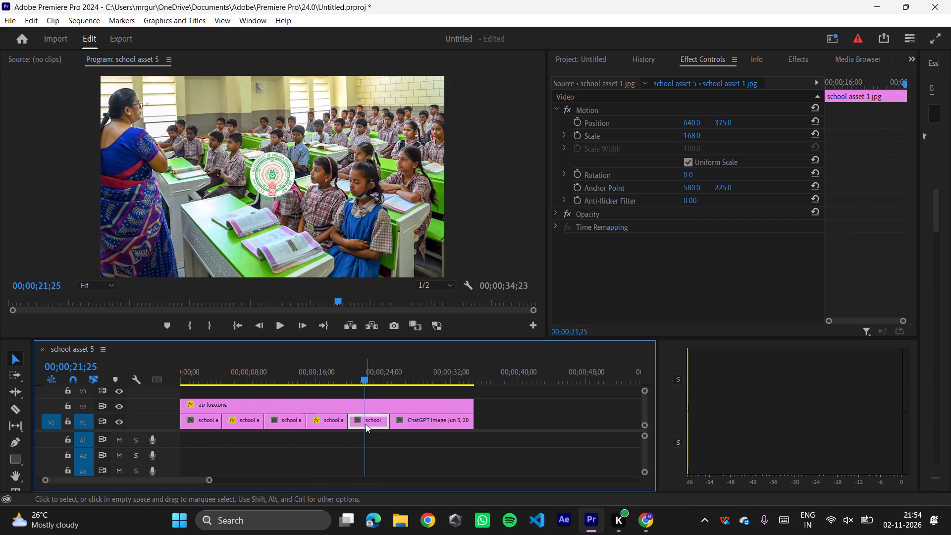
{"action": "key", "text": "Delete"}
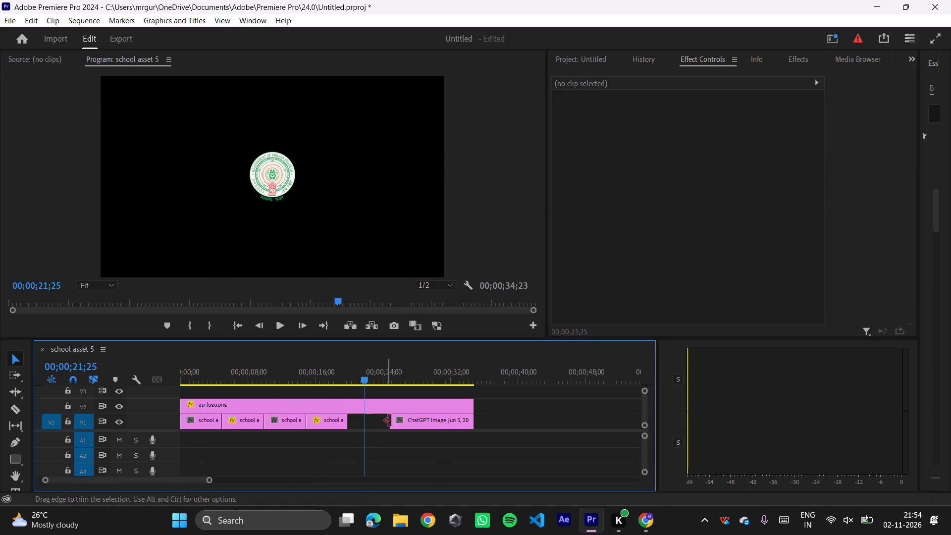
Move the ChatGPT Image clip up against school asset 1 and trim its end to about 25 seconds on the timeline.
{"action": "left_click_drag", "start_coordinate": [424, 425], "coordinate": [378, 428]}
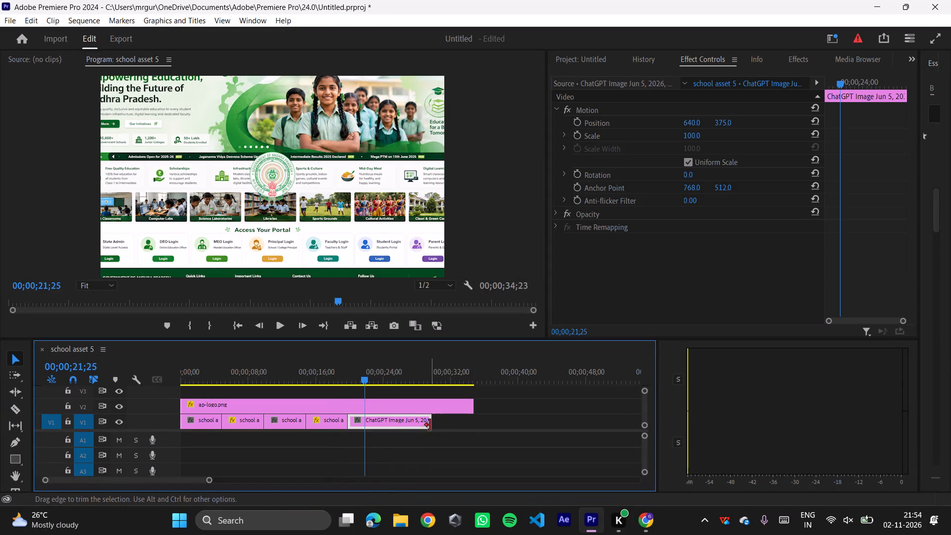
{"action": "left_click_drag", "start_coordinate": [432, 423], "coordinate": [414, 423]}
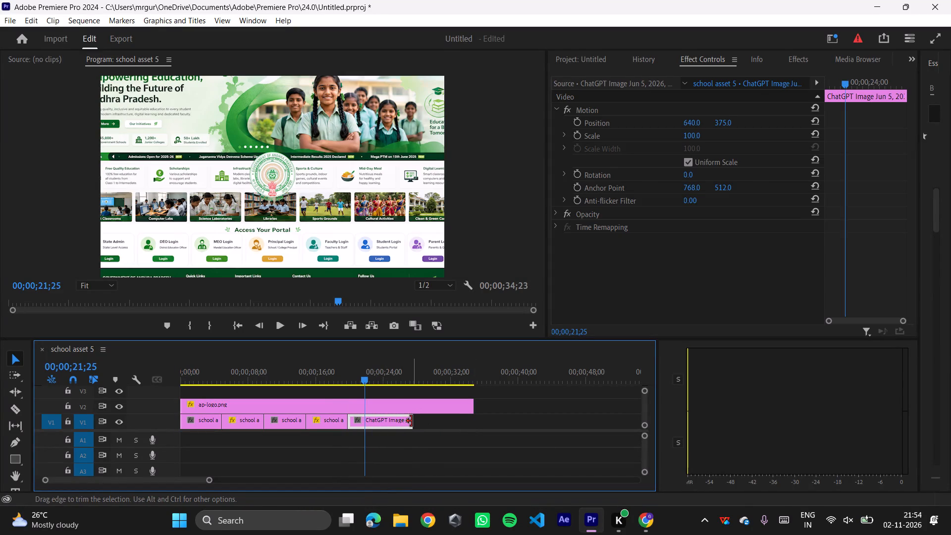
{"action": "left_click_drag", "start_coordinate": [412, 421], "coordinate": [393, 424]}
{"action": "left_click", "coordinate": [452, 421]}
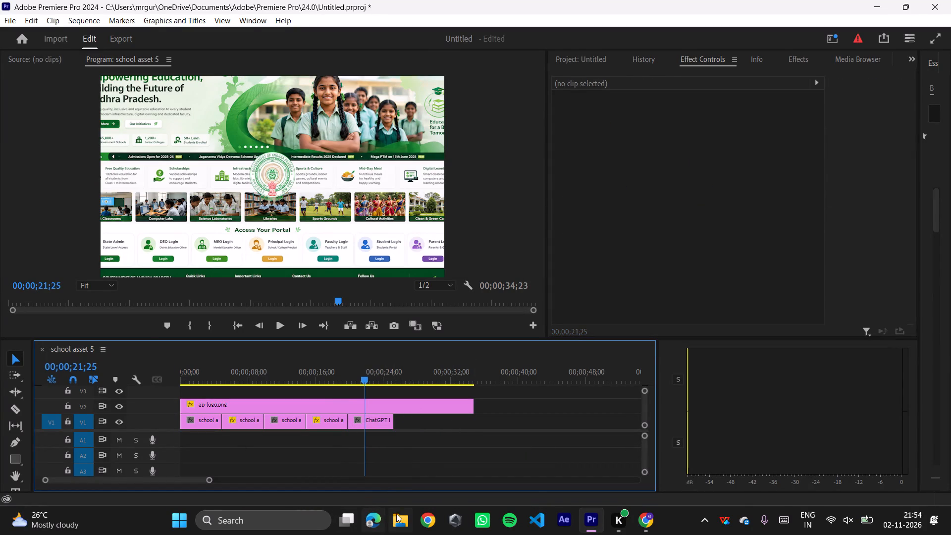
Look through the Videos, Desktop, Pictures and Downloads folders in File Explorer and open the Screen Recordings folder inside Videos.
{"action": "left_click", "coordinate": [399, 515]}
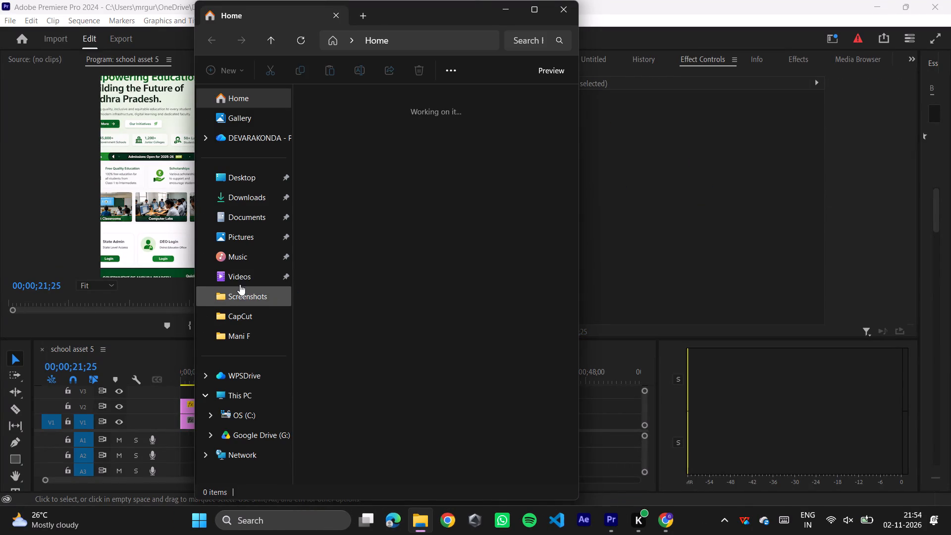
{"action": "left_click", "coordinate": [240, 284]}
{"action": "scroll", "coordinate": [402, 240], "scroll_direction": "down", "scroll_amount": 4}
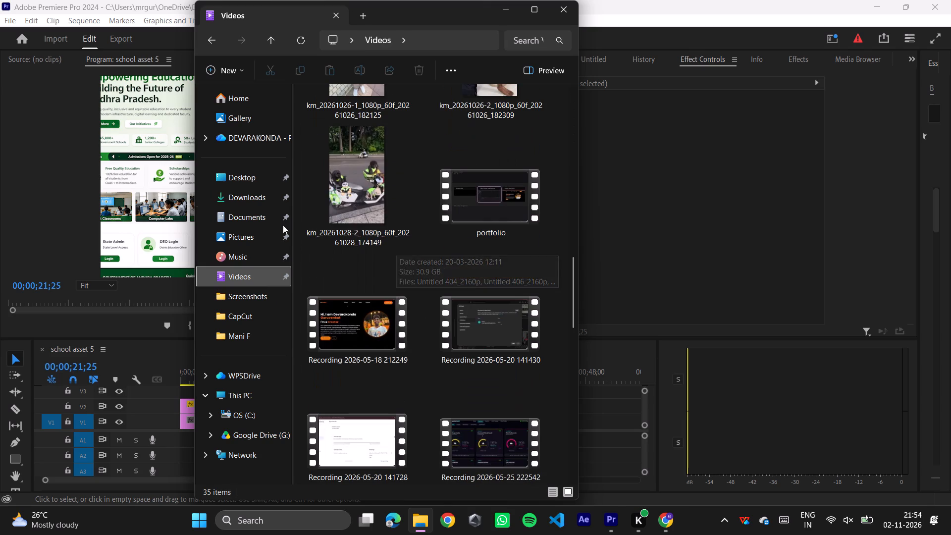
{"action": "left_click", "coordinate": [252, 183]}
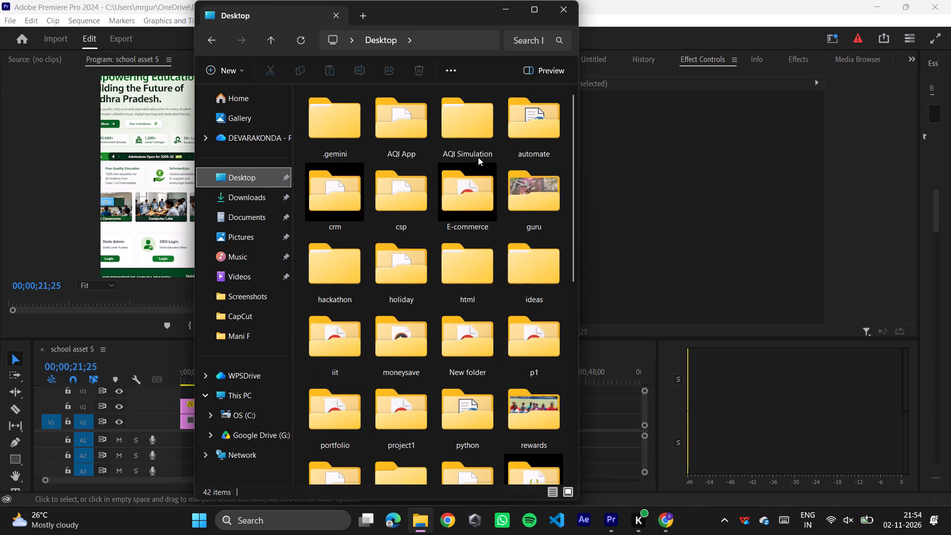
{"action": "left_click", "coordinate": [246, 242]}
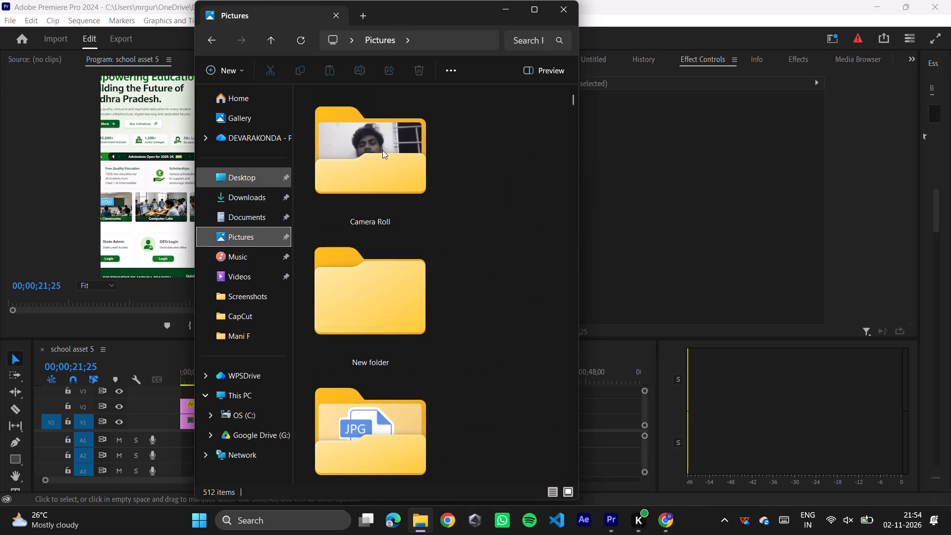
{"action": "double_click", "coordinate": [382, 150]}
{"action": "scroll", "coordinate": [384, 168], "scroll_direction": "down", "scroll_amount": 12}
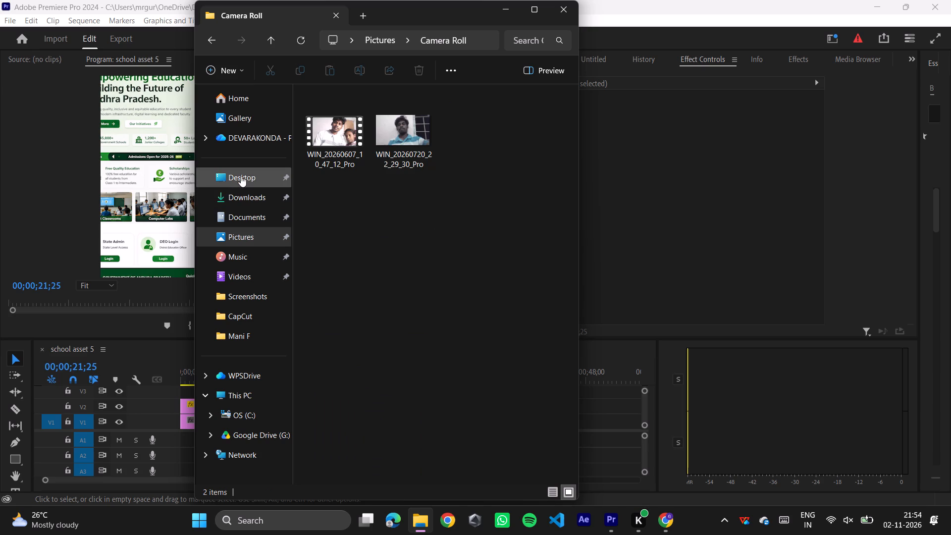
{"action": "left_click", "coordinate": [241, 176]}
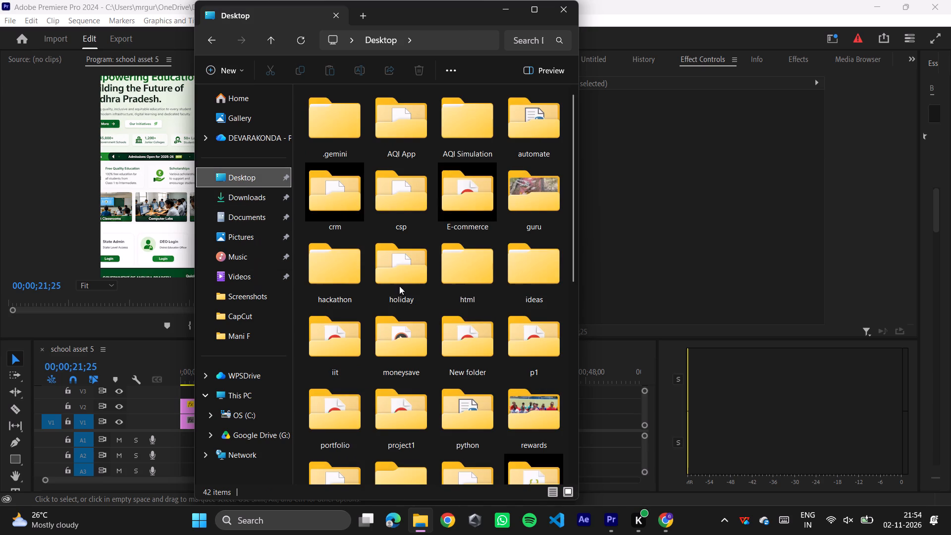
{"action": "scroll", "coordinate": [399, 286], "scroll_direction": "down", "scroll_amount": 3}
{"action": "left_click", "coordinate": [263, 192]}
{"action": "left_click", "coordinate": [254, 211]}
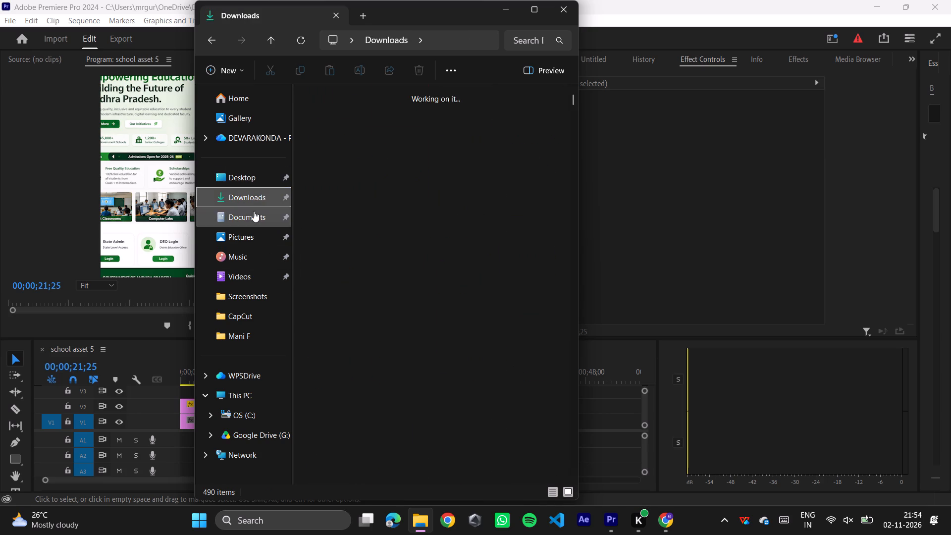
{"action": "left_click", "coordinate": [240, 240]}
{"action": "left_click", "coordinate": [234, 282]}
{"action": "scroll", "coordinate": [415, 262], "scroll_direction": "down", "scroll_amount": 1}
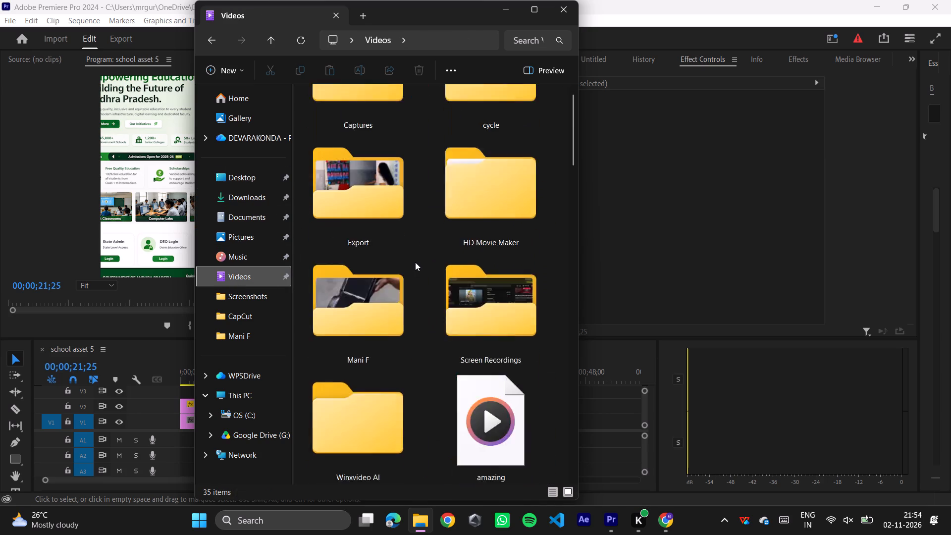
{"action": "scroll", "coordinate": [415, 262], "scroll_direction": "down", "scroll_amount": 1}
{"action": "scroll", "coordinate": [415, 264], "scroll_direction": "up", "scroll_amount": 4}
{"action": "scroll", "coordinate": [415, 268], "scroll_direction": "down", "scroll_amount": 2}
{"action": "scroll", "coordinate": [366, 214], "scroll_direction": "up", "scroll_amount": 2}
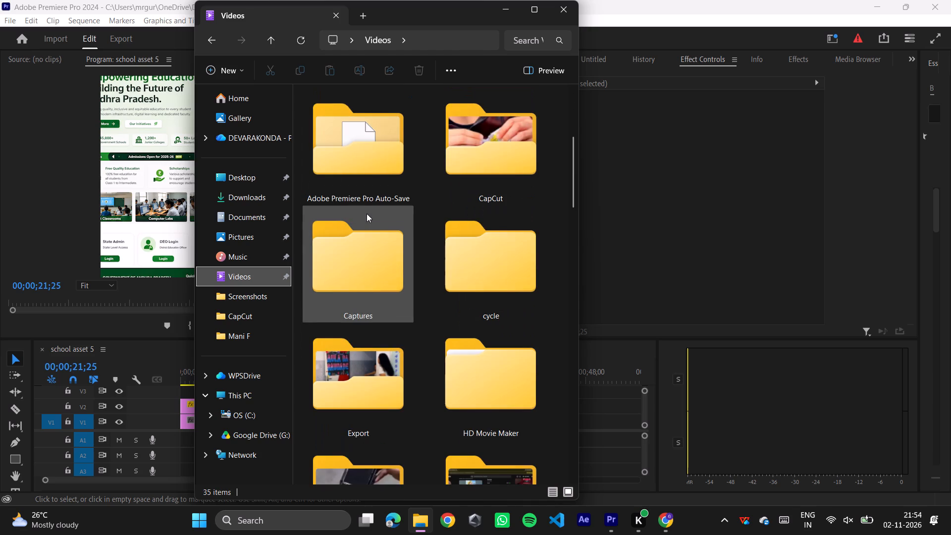
{"action": "left_click", "coordinate": [472, 459]}
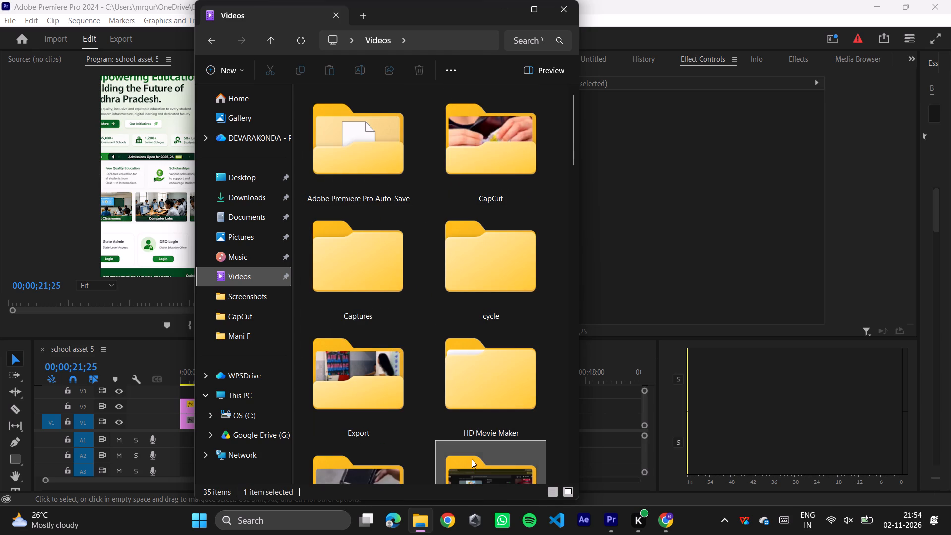
{"action": "double_click", "coordinate": [487, 449]}
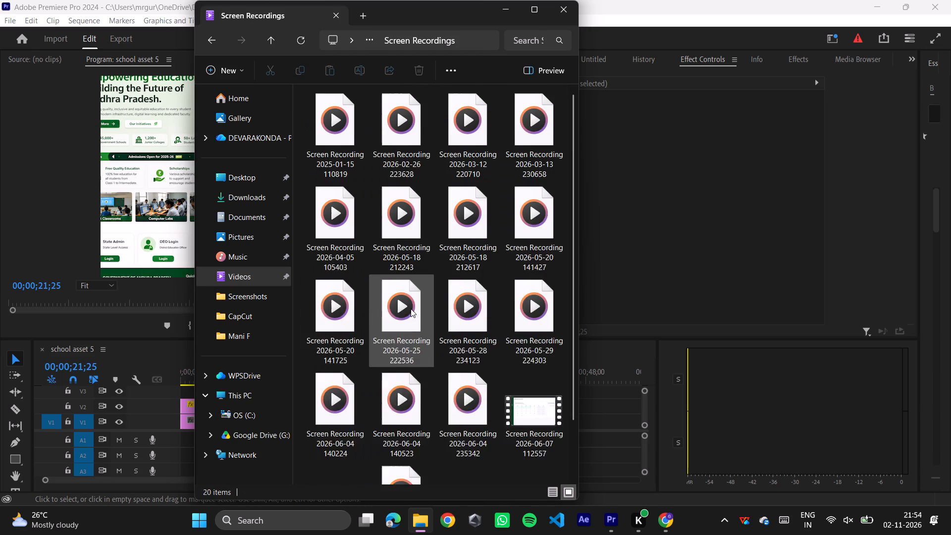
Examine the thumbnails in the Screen Recordings folder, enlarging them, to find the recording of the school portal website.
{"action": "scroll", "coordinate": [411, 308], "scroll_direction": "down", "scroll_amount": 15}
{"action": "scroll", "coordinate": [424, 321], "scroll_direction": "up", "scroll_amount": 10}
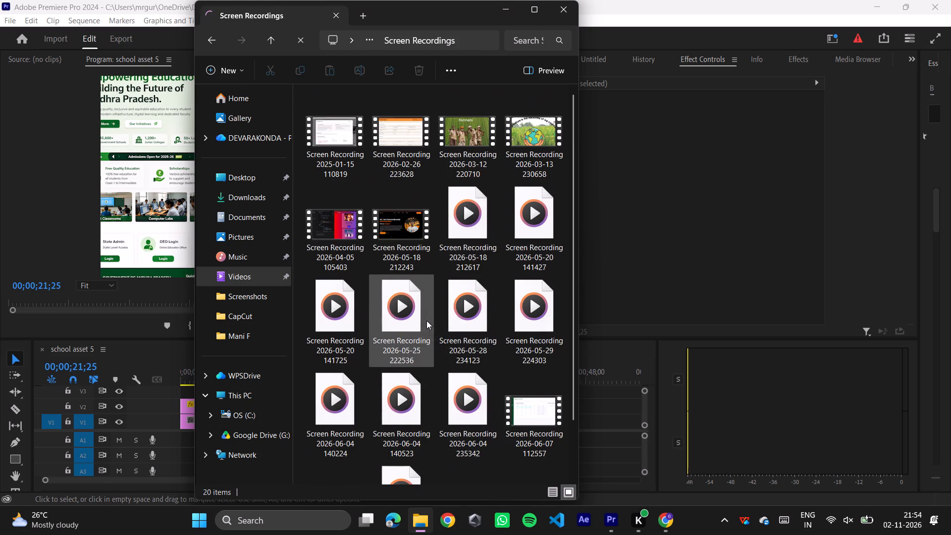
{"action": "scroll", "coordinate": [449, 306], "scroll_direction": "down", "scroll_amount": 1}
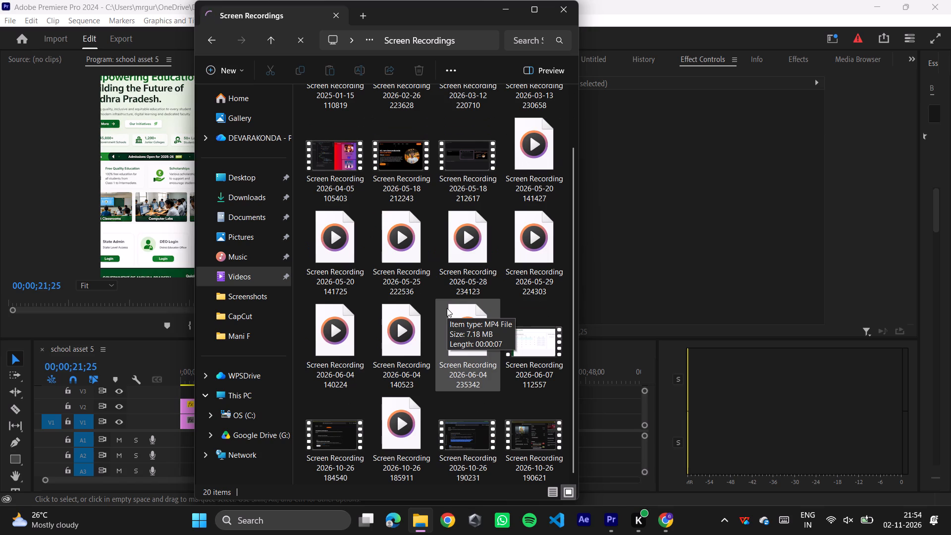
{"action": "scroll", "coordinate": [447, 308], "scroll_direction": "down", "scroll_amount": 2}
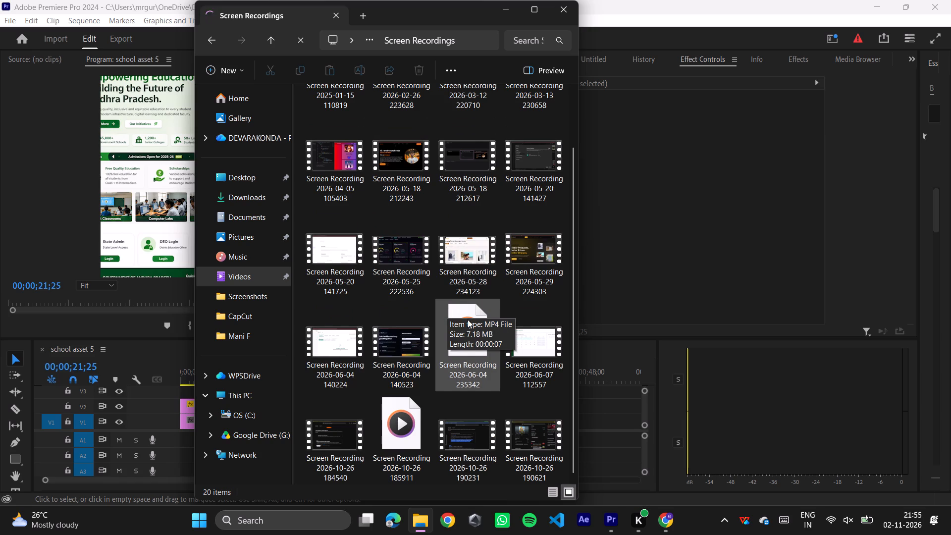
{"action": "scroll", "coordinate": [443, 395], "scroll_direction": "up", "scroll_amount": 2}
{"action": "scroll", "coordinate": [443, 397], "scroll_direction": "down", "scroll_amount": 2}
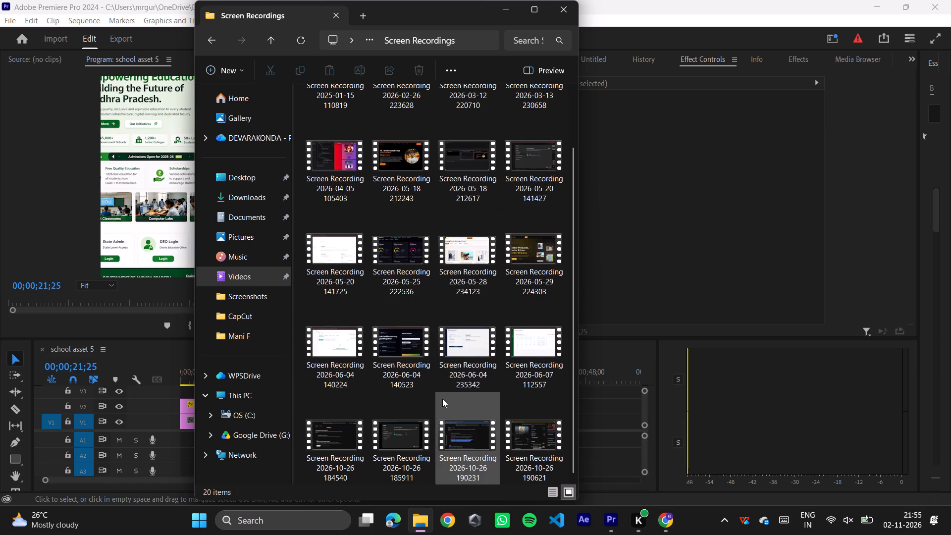
{"action": "scroll", "coordinate": [459, 404], "scroll_direction": "up", "scroll_amount": 6, "text": "ctrl"}
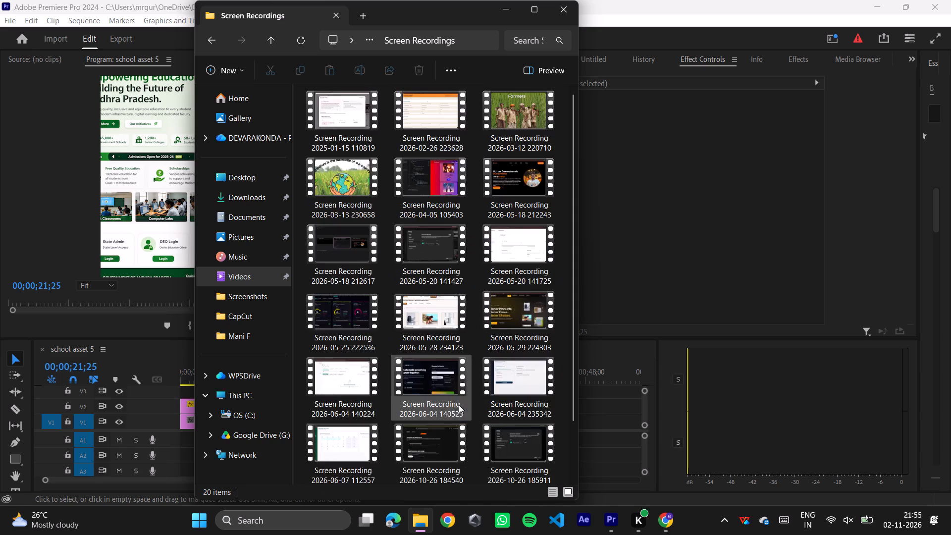
{"action": "scroll", "coordinate": [459, 405], "scroll_direction": "up", "scroll_amount": 12, "text": "ctrl"}
{"action": "scroll", "coordinate": [459, 405], "scroll_direction": "down", "scroll_amount": 3}
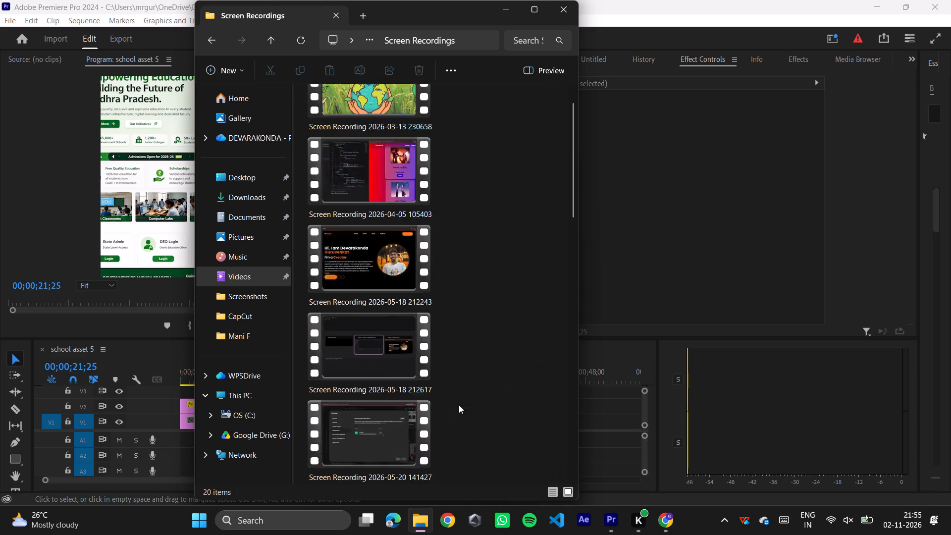
{"action": "scroll", "coordinate": [459, 405], "scroll_direction": "down", "scroll_amount": 6}
{"action": "scroll", "coordinate": [459, 405], "scroll_direction": "up", "scroll_amount": 2}
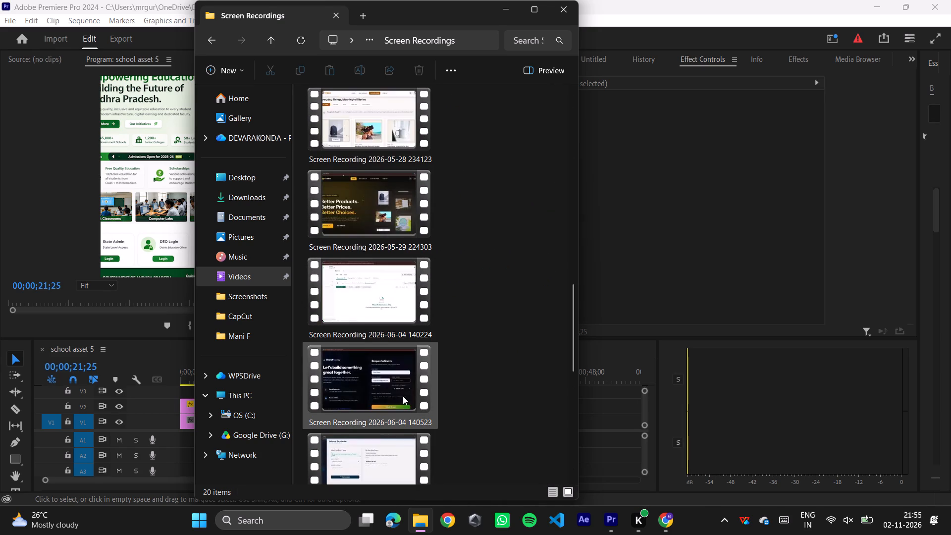
{"action": "scroll", "coordinate": [403, 396], "scroll_direction": "up", "scroll_amount": 5}
{"action": "scroll", "coordinate": [405, 393], "scroll_direction": "down", "scroll_amount": 7}
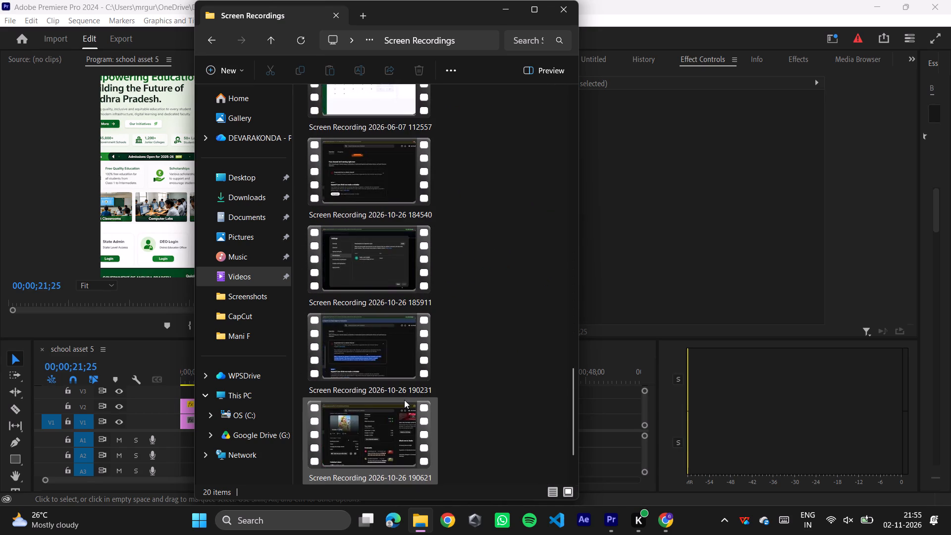
{"action": "scroll", "coordinate": [406, 399], "scroll_direction": "up", "scroll_amount": 1}
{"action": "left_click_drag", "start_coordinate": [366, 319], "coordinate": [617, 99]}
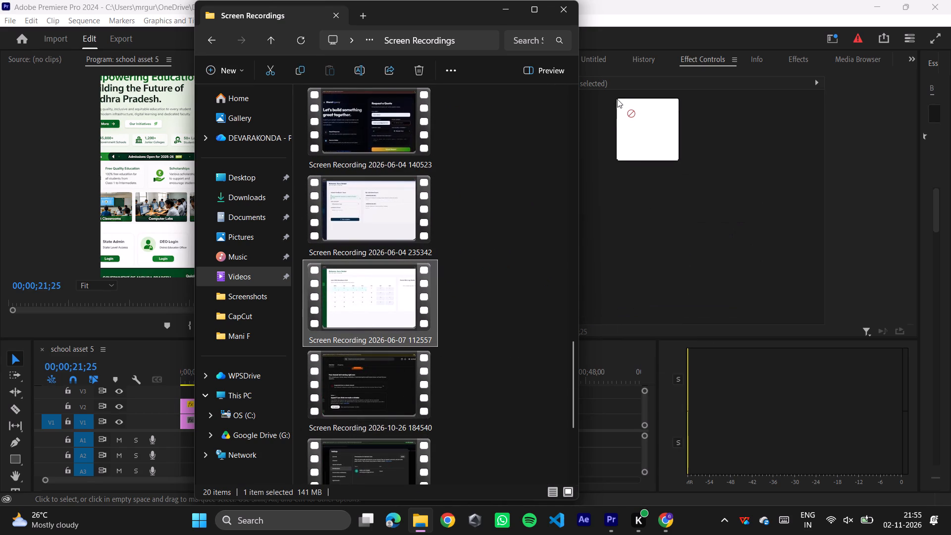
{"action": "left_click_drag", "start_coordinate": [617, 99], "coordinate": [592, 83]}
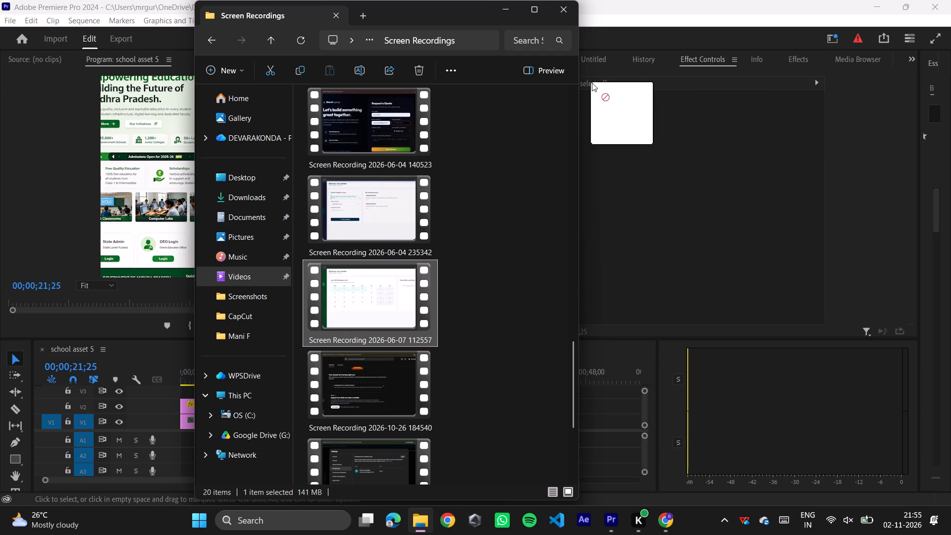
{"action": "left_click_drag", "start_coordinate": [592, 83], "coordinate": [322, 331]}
{"action": "left_click", "coordinate": [601, 57]}
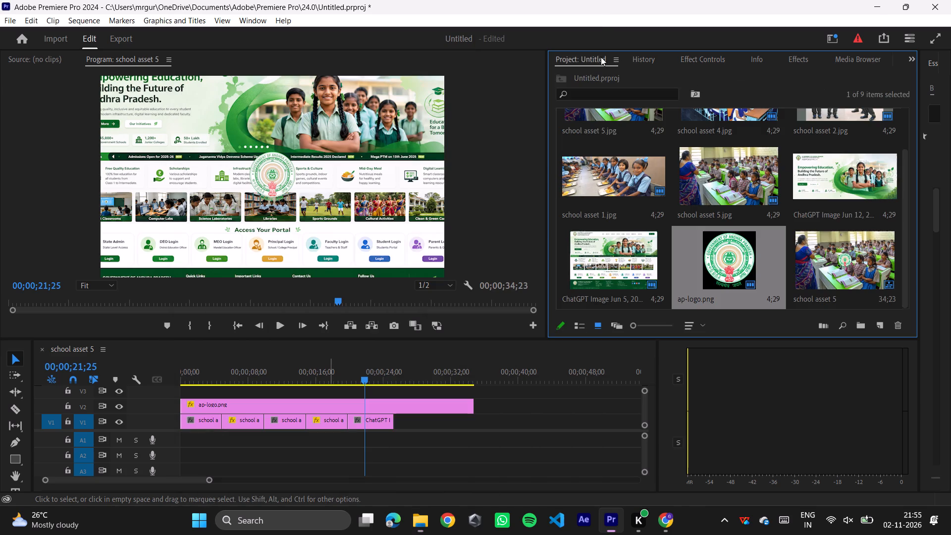
{"action": "left_click", "coordinate": [421, 515]}
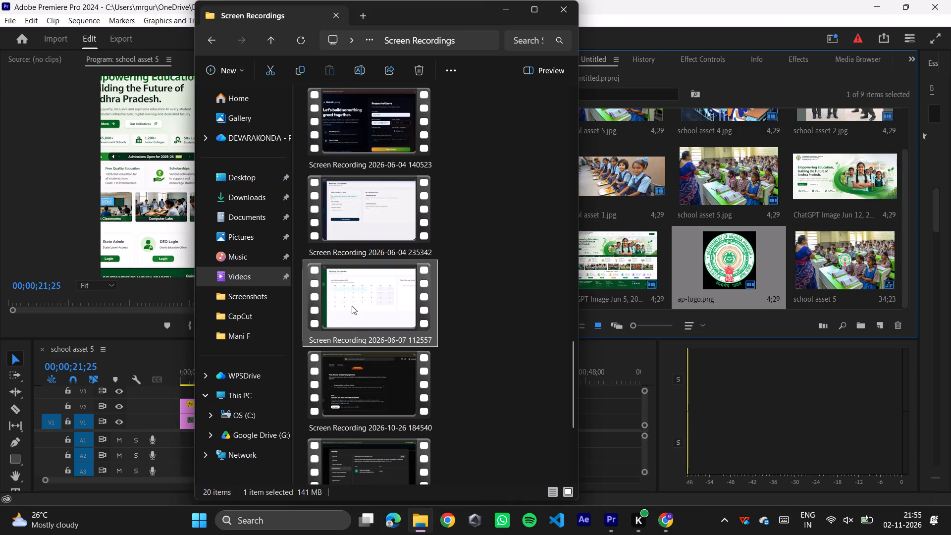
{"action": "left_click_drag", "start_coordinate": [352, 306], "coordinate": [776, 301]}
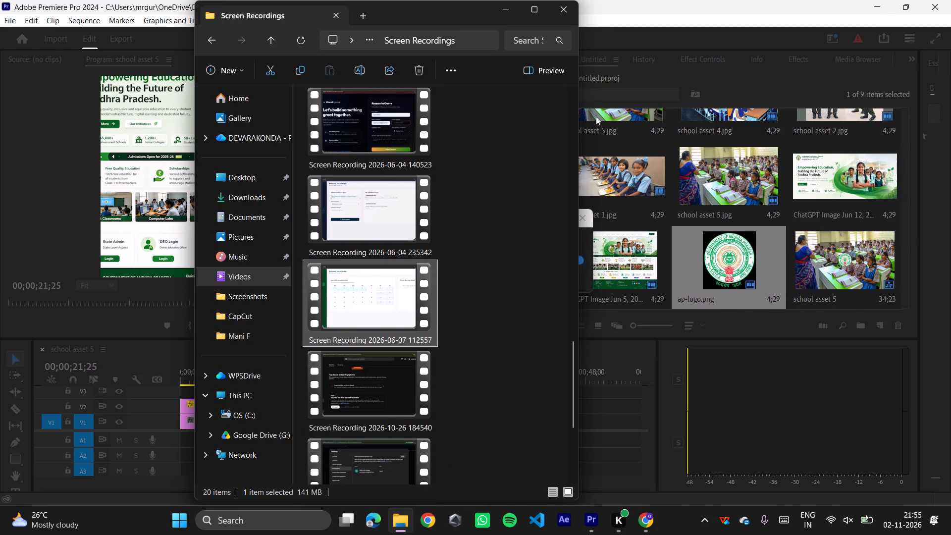
{"action": "left_click", "coordinate": [502, 8]}
{"action": "left_click_drag", "start_coordinate": [863, 278], "coordinate": [461, 420]}
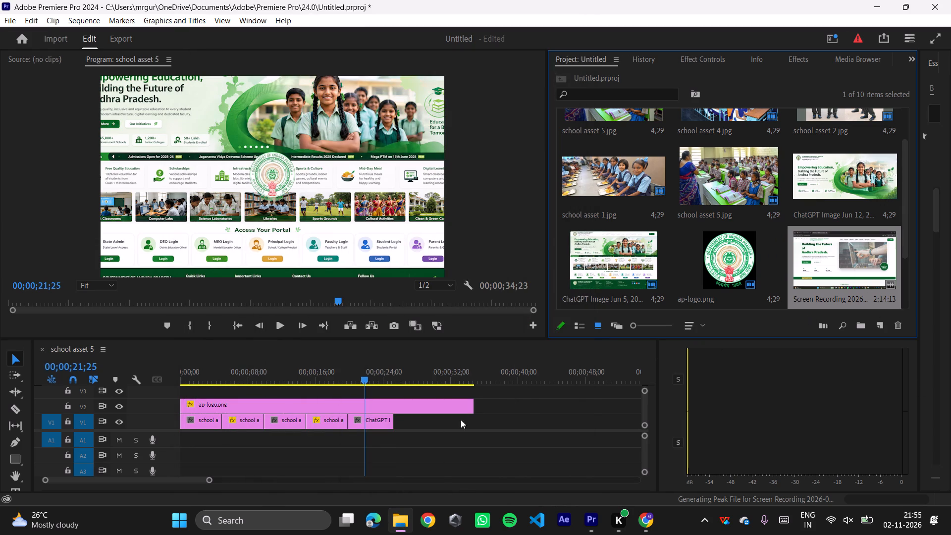
{"action": "left_click_drag", "start_coordinate": [461, 420], "coordinate": [398, 418]}
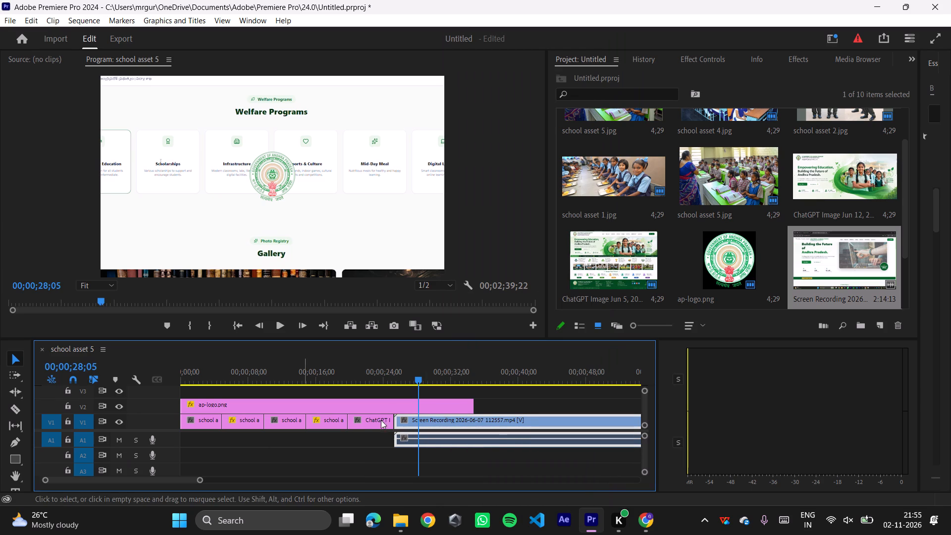
{"action": "right_click", "coordinate": [507, 436]}
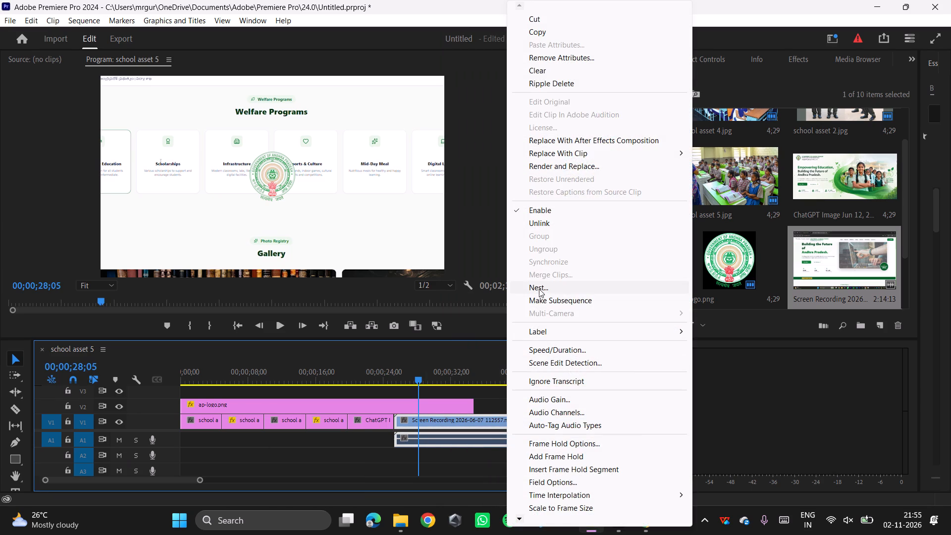
{"action": "left_click", "coordinate": [542, 221]}
{"action": "left_click", "coordinate": [462, 440]}
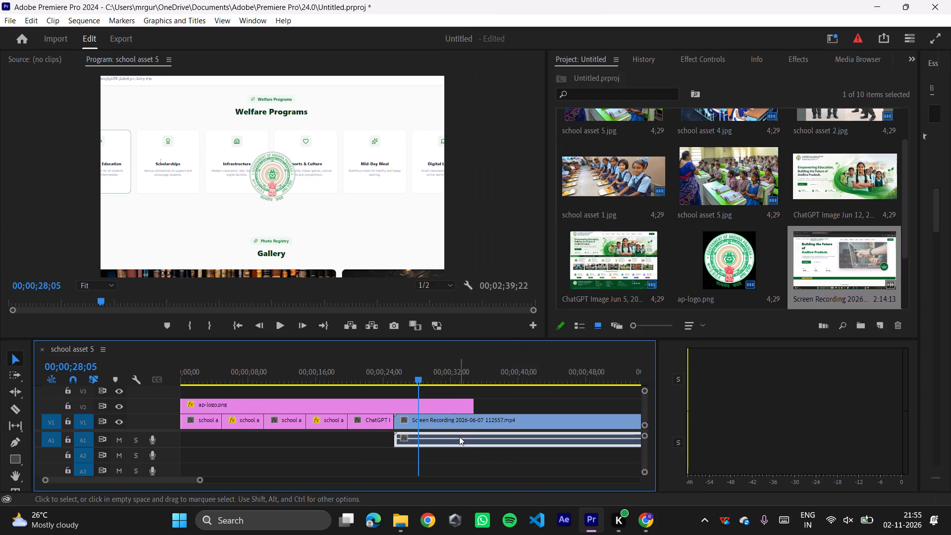
{"action": "key", "text": "Delete"}
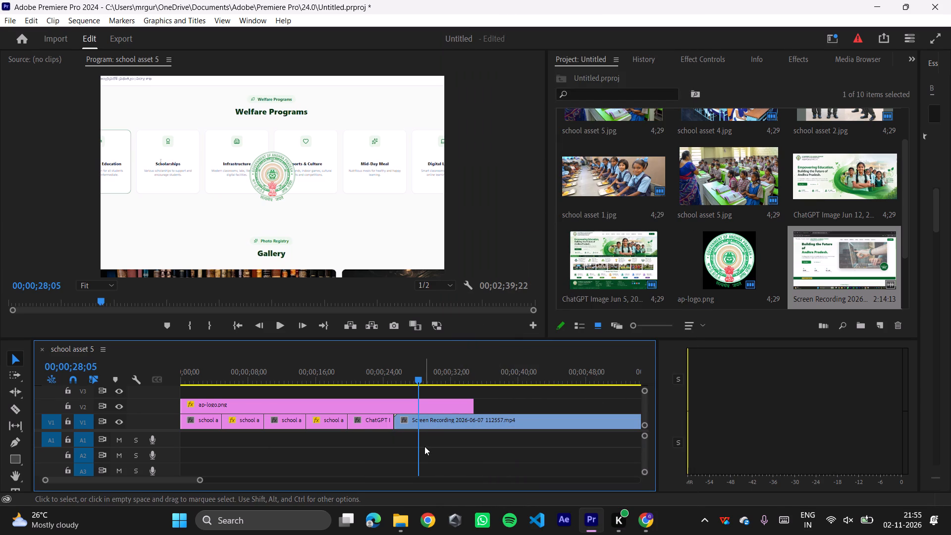
Extend the ap-logo.png clip on V2 to the end of the screen recording, at about 00;02;39;22.
{"action": "left_click", "coordinate": [446, 407]}
{"action": "left_click_drag", "start_coordinate": [473, 409], "coordinate": [906, 442]}
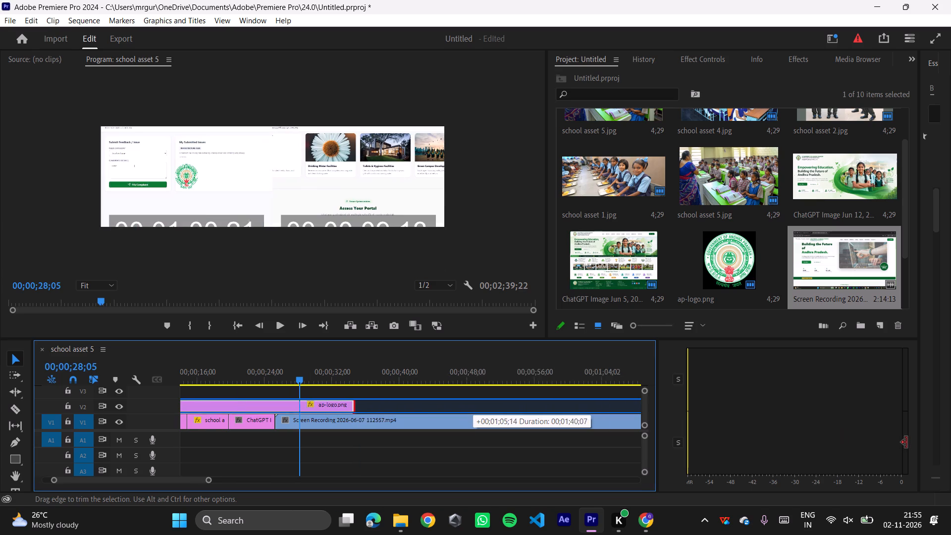
{"action": "left_click_drag", "start_coordinate": [906, 442], "coordinate": [364, 481]}
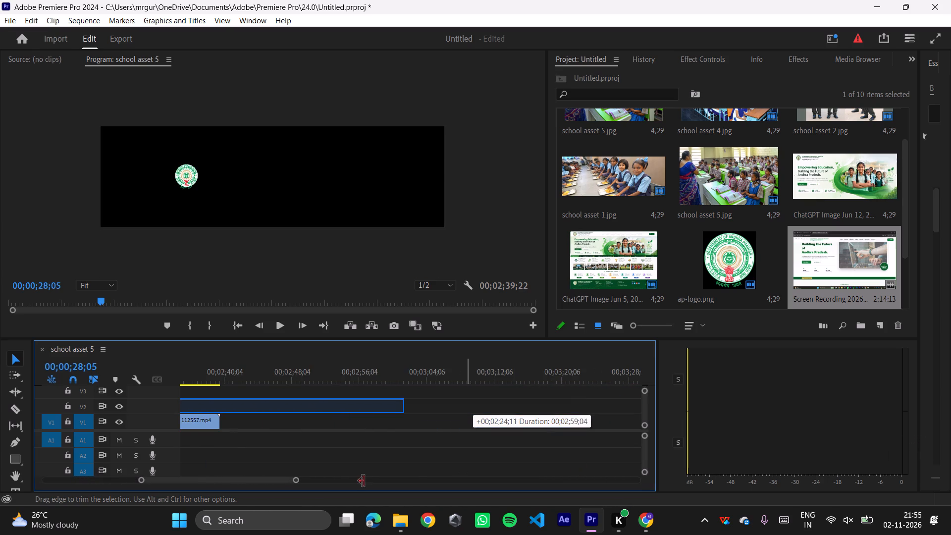
{"action": "left_click_drag", "start_coordinate": [364, 481], "coordinate": [223, 458]}
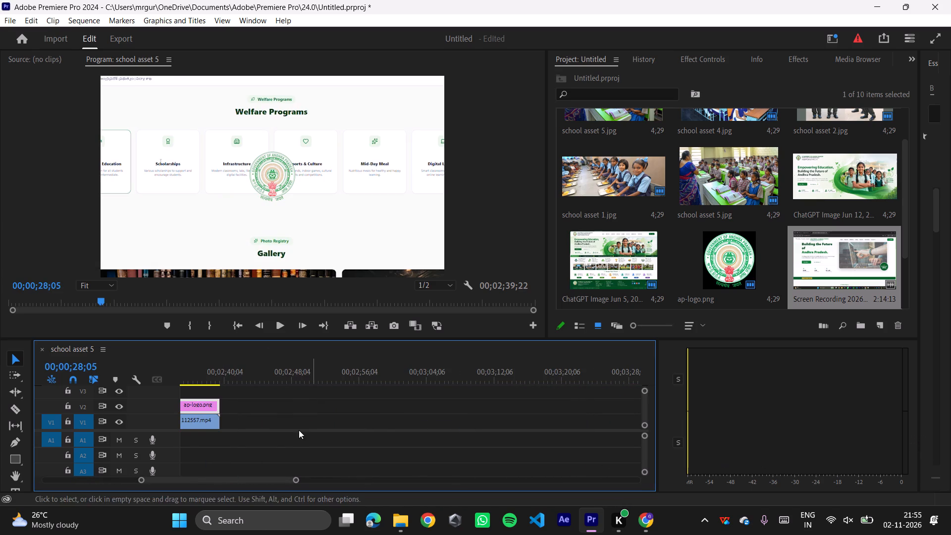
Return the playhead to the start of the sequence at 00;00;00;00.
{"action": "left_click_drag", "start_coordinate": [297, 481], "coordinate": [487, 500]}
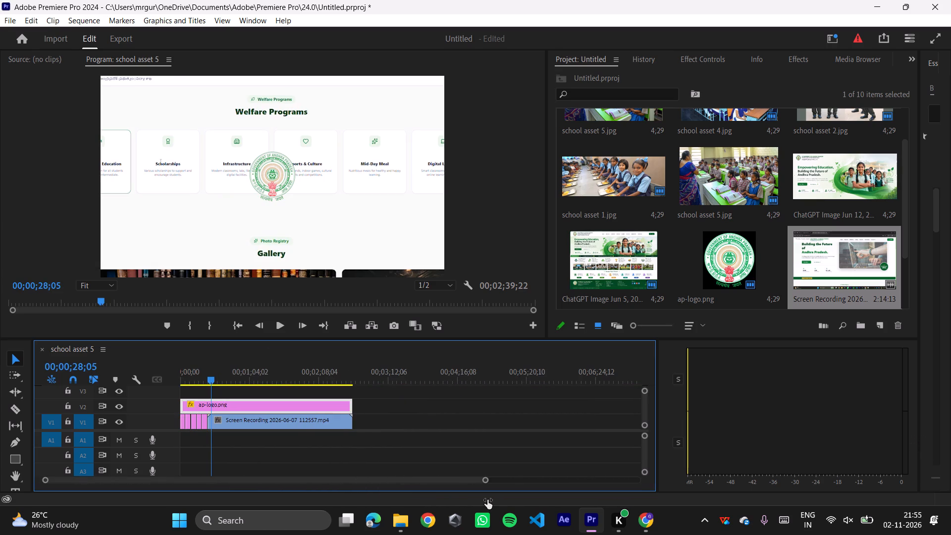
{"action": "left_click_drag", "start_coordinate": [487, 500], "coordinate": [487, 500]}
{"action": "left_click_drag", "start_coordinate": [211, 377], "coordinate": [61, 401]}
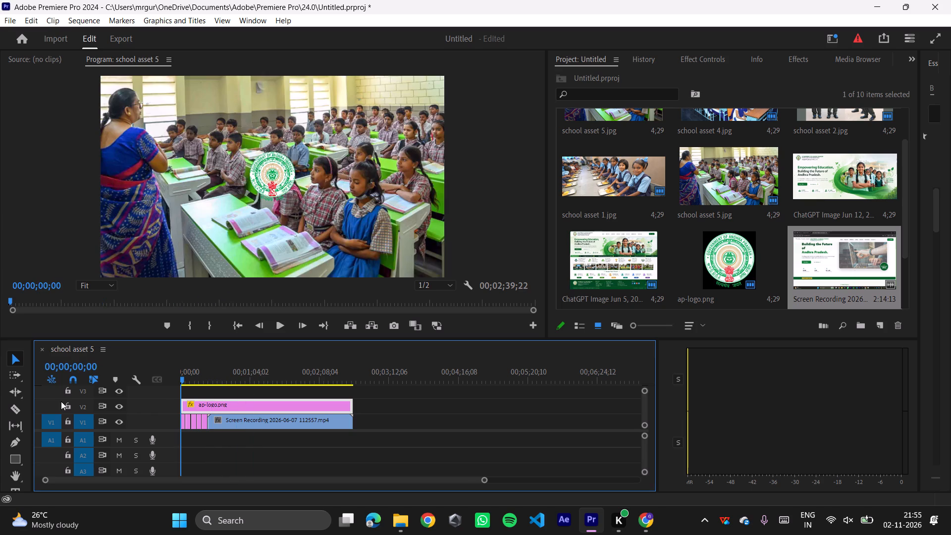
{"action": "left_click_drag", "start_coordinate": [61, 401], "coordinate": [143, 421]}
{"action": "left_click_drag", "start_coordinate": [488, 479], "coordinate": [352, 470]}
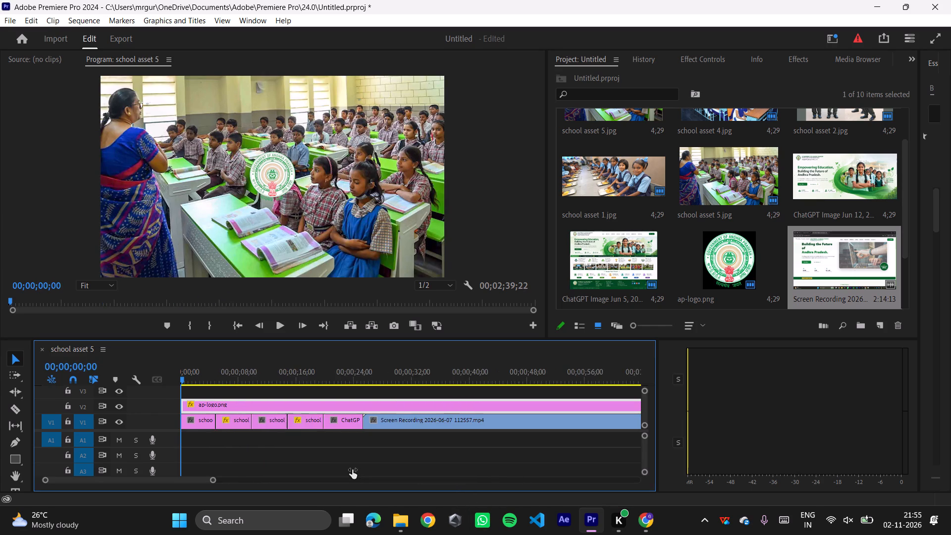
{"action": "left_click_drag", "start_coordinate": [352, 470], "coordinate": [342, 464]}
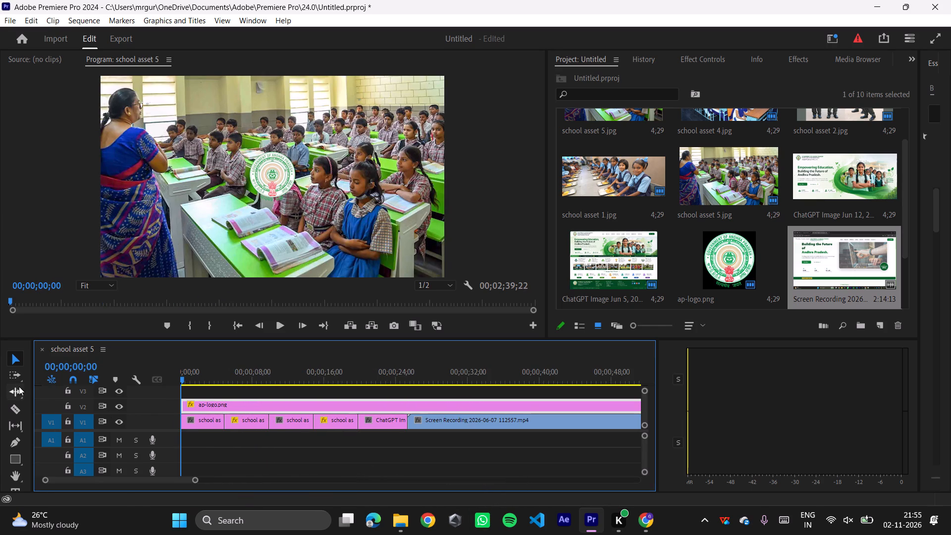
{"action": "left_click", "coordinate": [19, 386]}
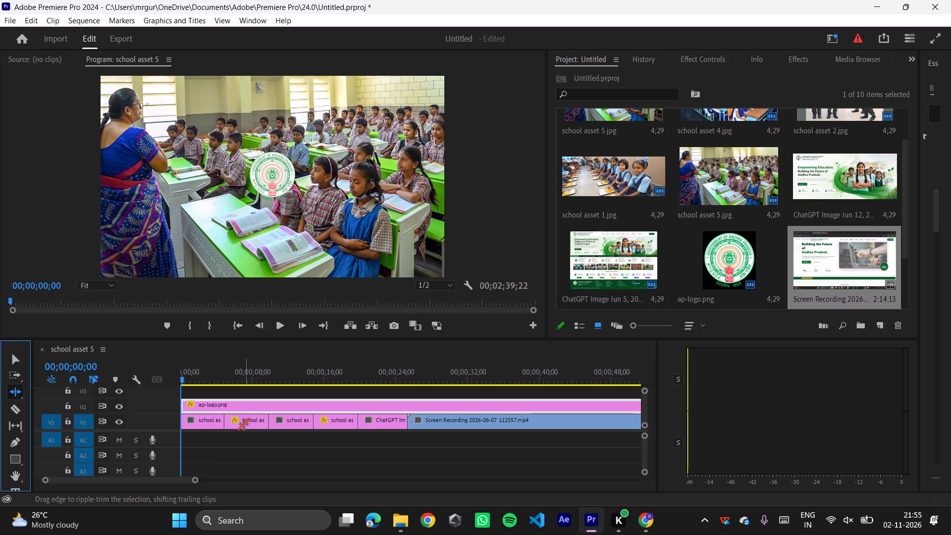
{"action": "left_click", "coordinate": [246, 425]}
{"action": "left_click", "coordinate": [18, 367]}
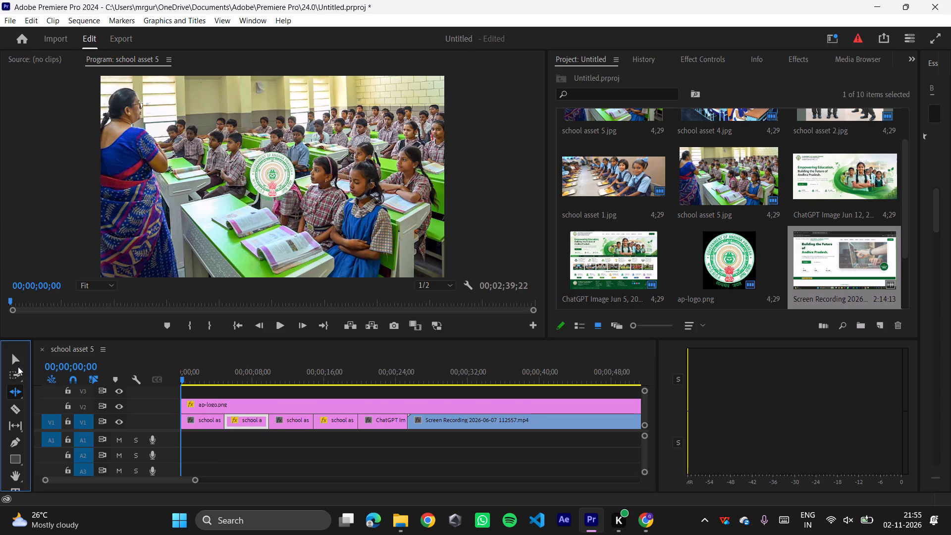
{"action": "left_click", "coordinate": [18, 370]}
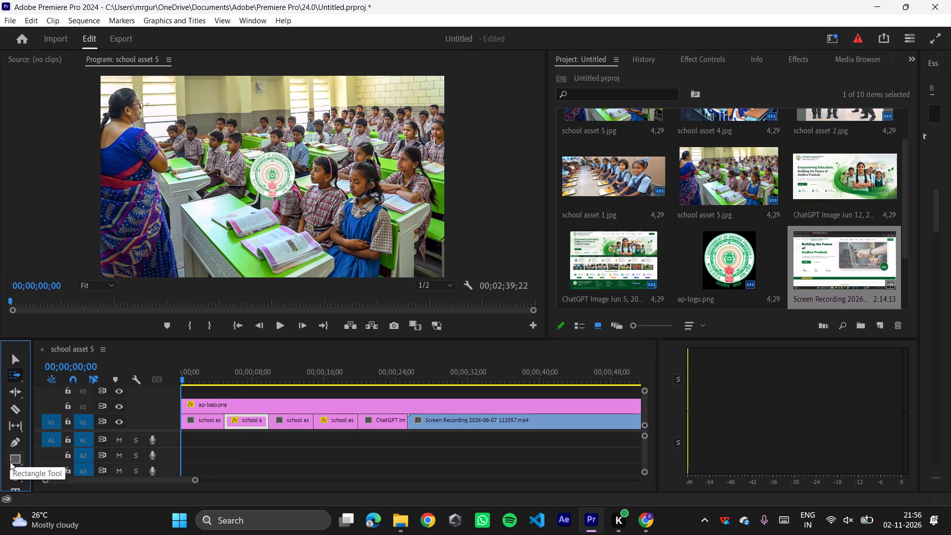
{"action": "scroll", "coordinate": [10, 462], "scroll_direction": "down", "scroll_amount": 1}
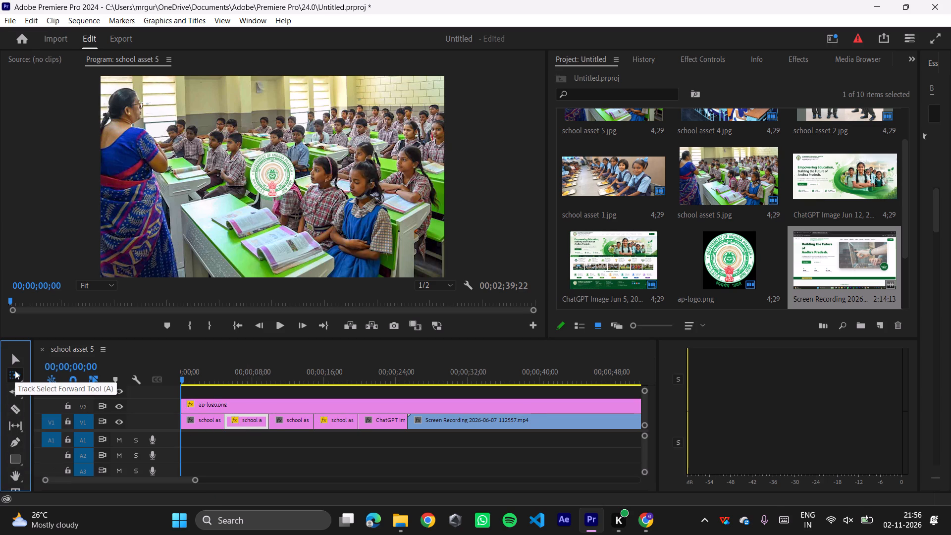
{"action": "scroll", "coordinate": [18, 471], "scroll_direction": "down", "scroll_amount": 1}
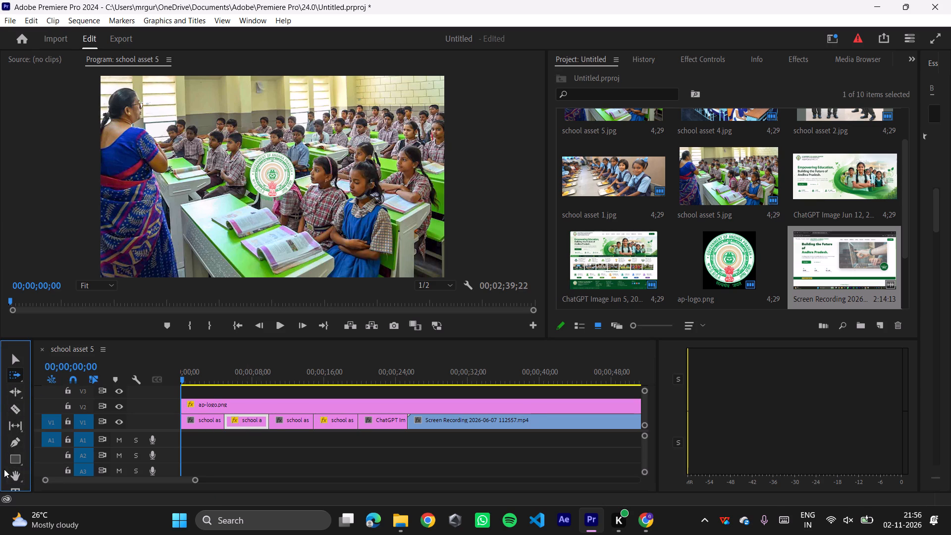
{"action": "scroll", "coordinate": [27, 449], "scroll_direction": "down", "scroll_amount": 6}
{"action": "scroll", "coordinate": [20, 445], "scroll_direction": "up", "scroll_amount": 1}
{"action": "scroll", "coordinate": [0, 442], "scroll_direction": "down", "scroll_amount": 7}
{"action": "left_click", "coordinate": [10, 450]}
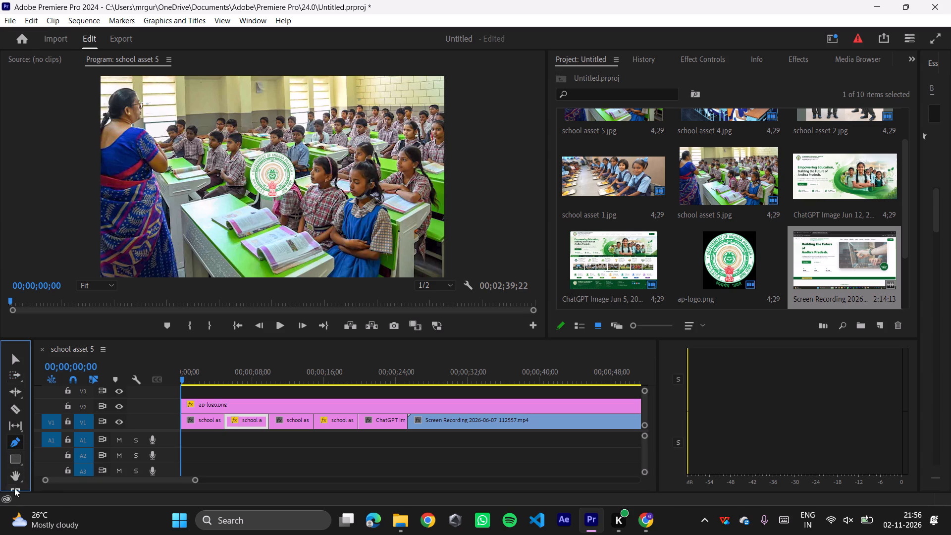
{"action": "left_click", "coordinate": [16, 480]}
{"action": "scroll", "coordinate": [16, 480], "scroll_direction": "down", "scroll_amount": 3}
Enlarge the timeline area upward until track V4 and the complete set of tools down to the Type tool show.
{"action": "left_click_drag", "start_coordinate": [18, 337], "coordinate": [24, 315]}
{"action": "left_click_drag", "start_coordinate": [49, 338], "coordinate": [52, 326]}
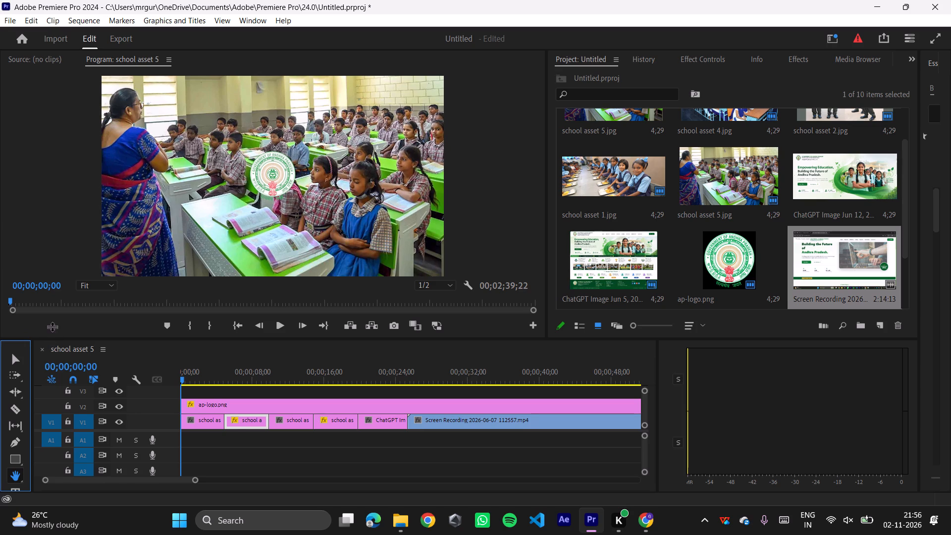
{"action": "left_click_drag", "start_coordinate": [52, 326], "coordinate": [58, 305]}
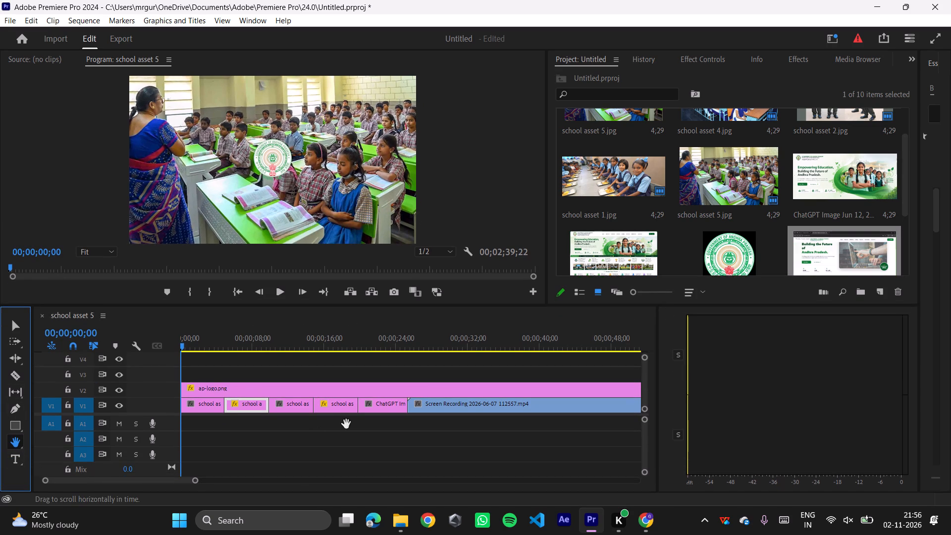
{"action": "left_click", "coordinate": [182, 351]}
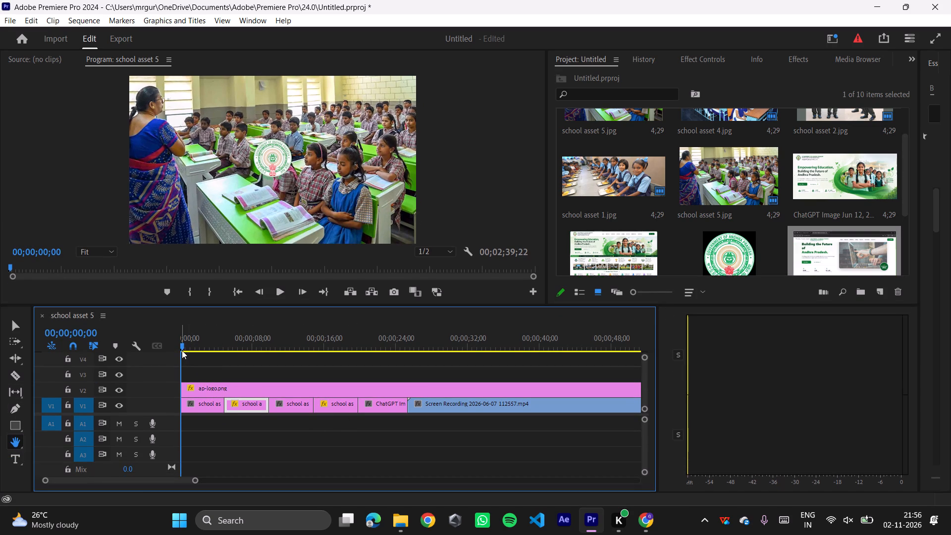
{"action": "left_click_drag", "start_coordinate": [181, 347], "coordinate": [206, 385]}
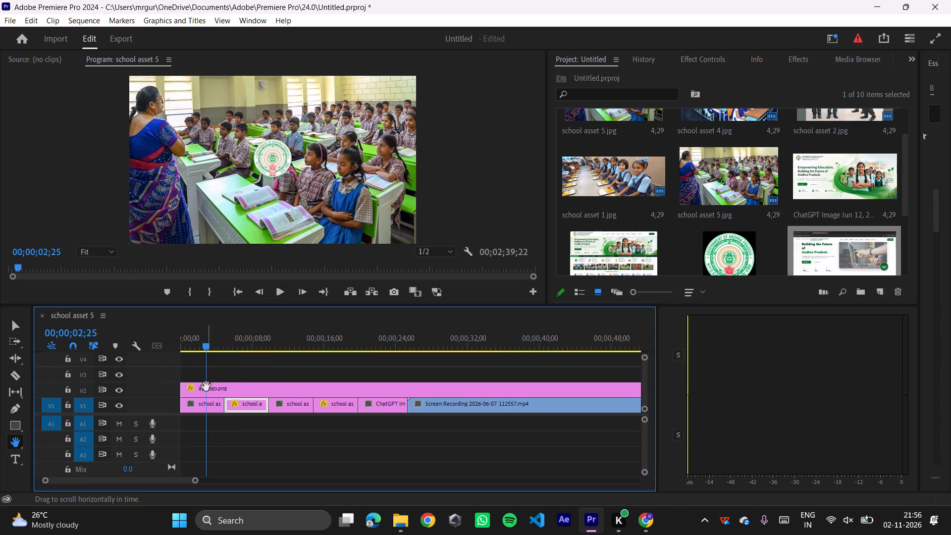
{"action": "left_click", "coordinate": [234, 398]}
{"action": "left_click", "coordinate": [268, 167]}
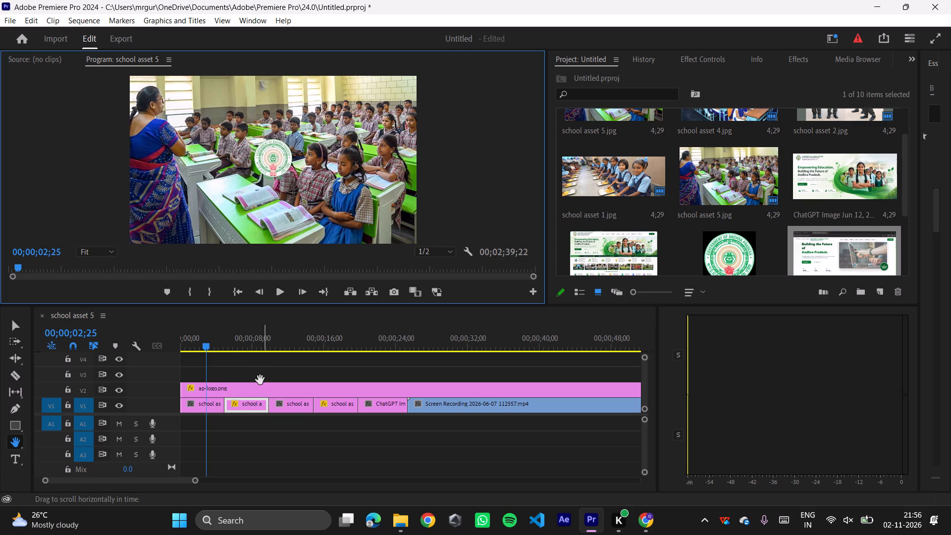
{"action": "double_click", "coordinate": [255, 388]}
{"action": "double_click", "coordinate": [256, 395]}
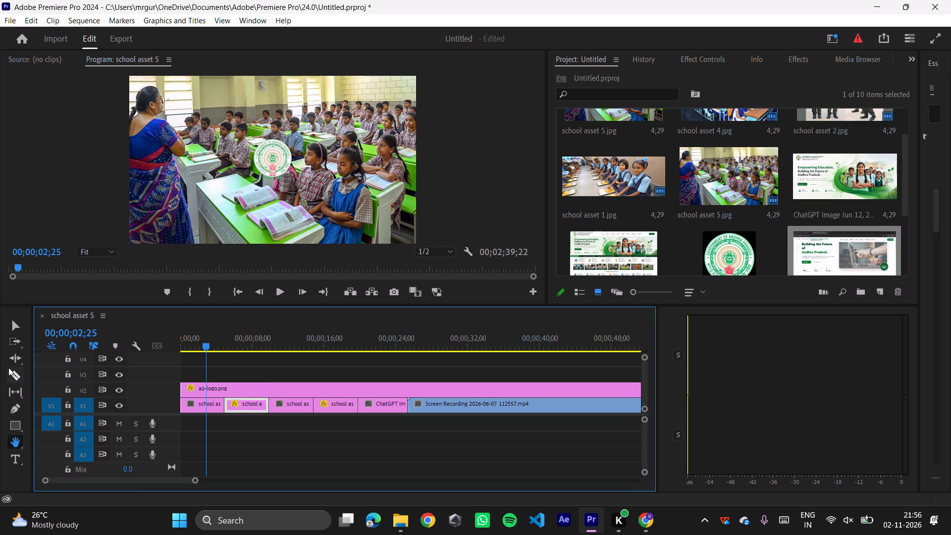
Switch to the Selection tool and look for the ap-logo.png clip's editing options.
{"action": "left_click", "coordinate": [8, 327]}
{"action": "left_click", "coordinate": [193, 388]}
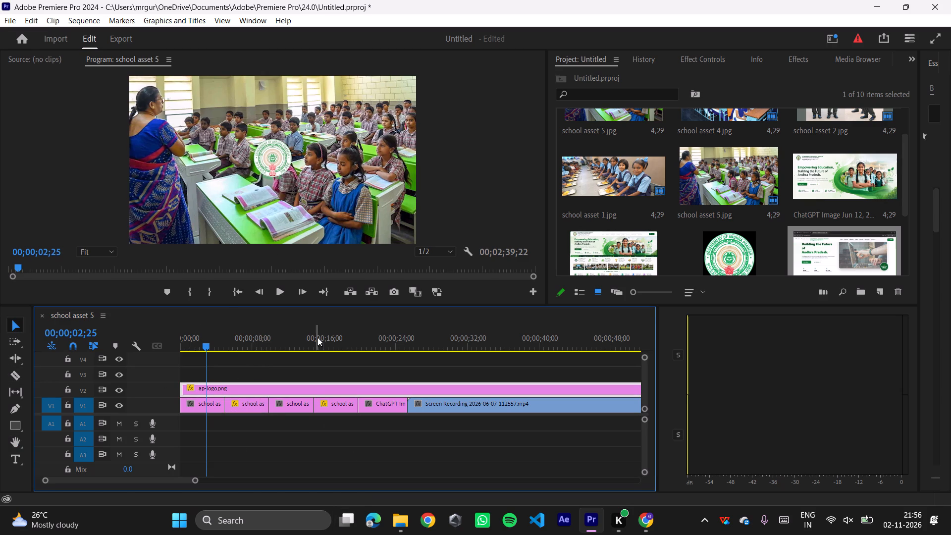
{"action": "left_click", "coordinate": [271, 151]}
{"action": "double_click", "coordinate": [273, 166]}
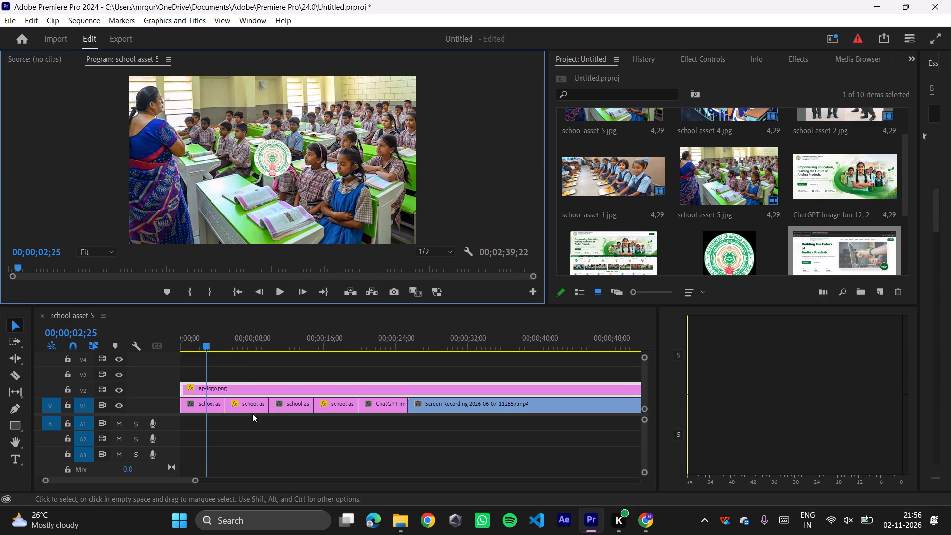
{"action": "right_click", "coordinate": [254, 388]}
{"action": "right_click", "coordinate": [254, 388]}
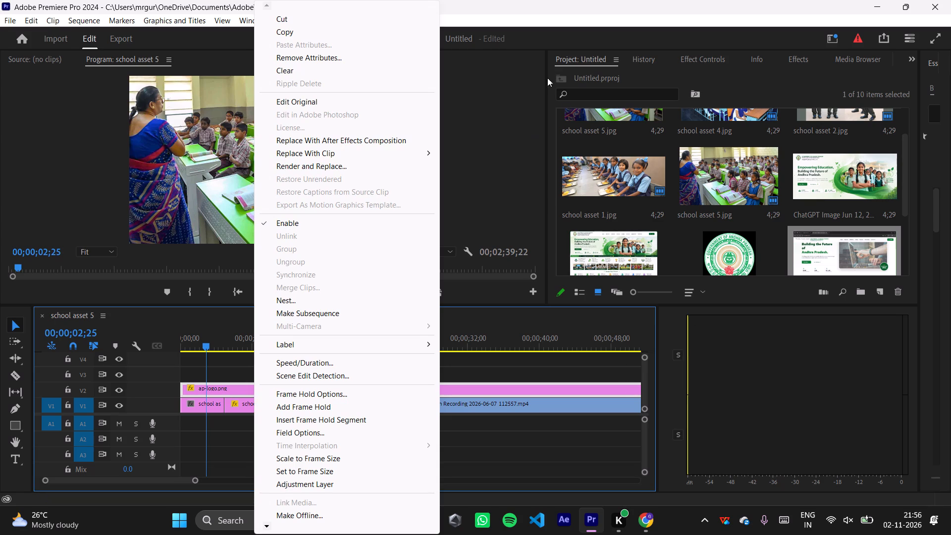
{"action": "left_click", "coordinate": [535, 363]}
{"action": "left_click", "coordinate": [705, 51]}
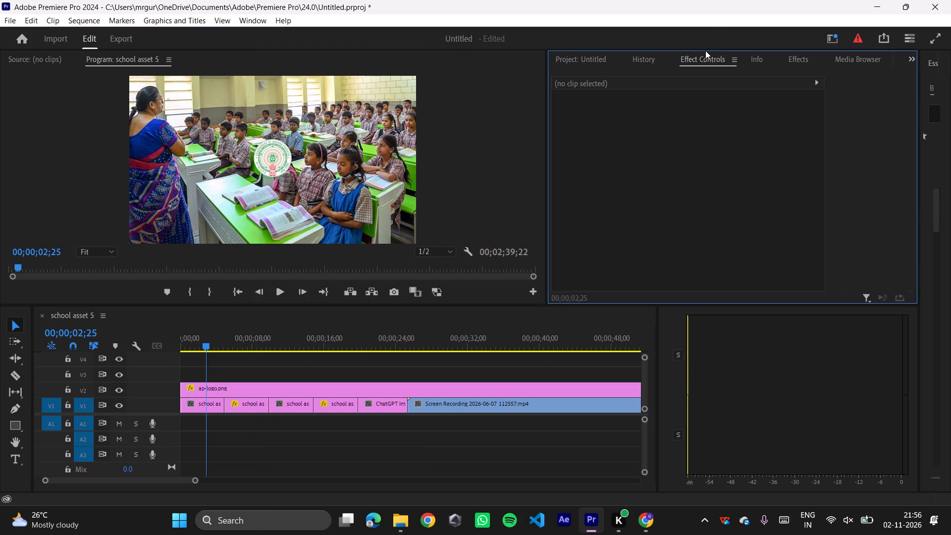
{"action": "left_click", "coordinate": [633, 55]}
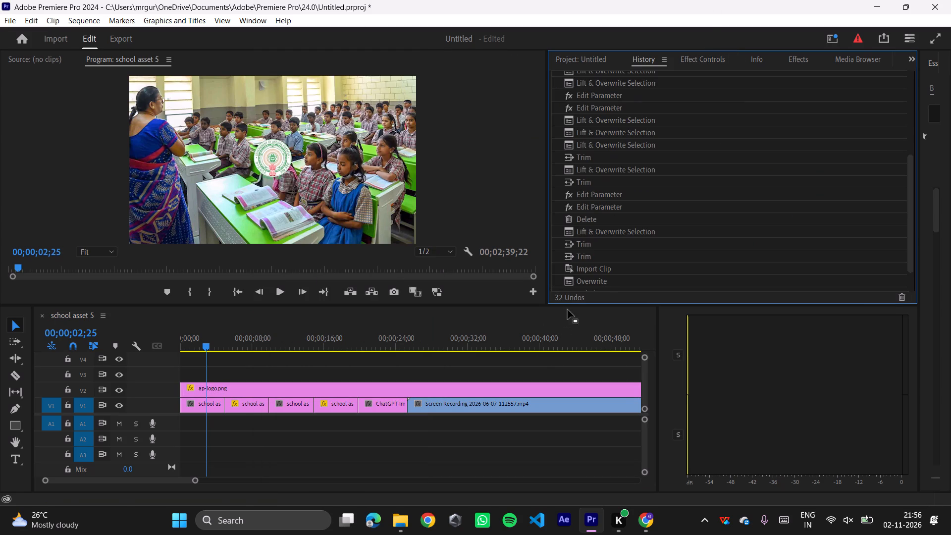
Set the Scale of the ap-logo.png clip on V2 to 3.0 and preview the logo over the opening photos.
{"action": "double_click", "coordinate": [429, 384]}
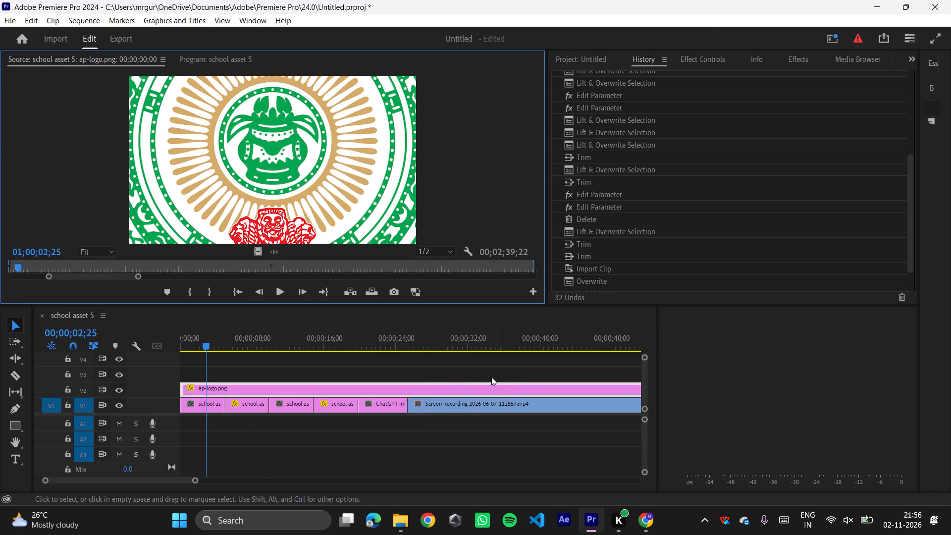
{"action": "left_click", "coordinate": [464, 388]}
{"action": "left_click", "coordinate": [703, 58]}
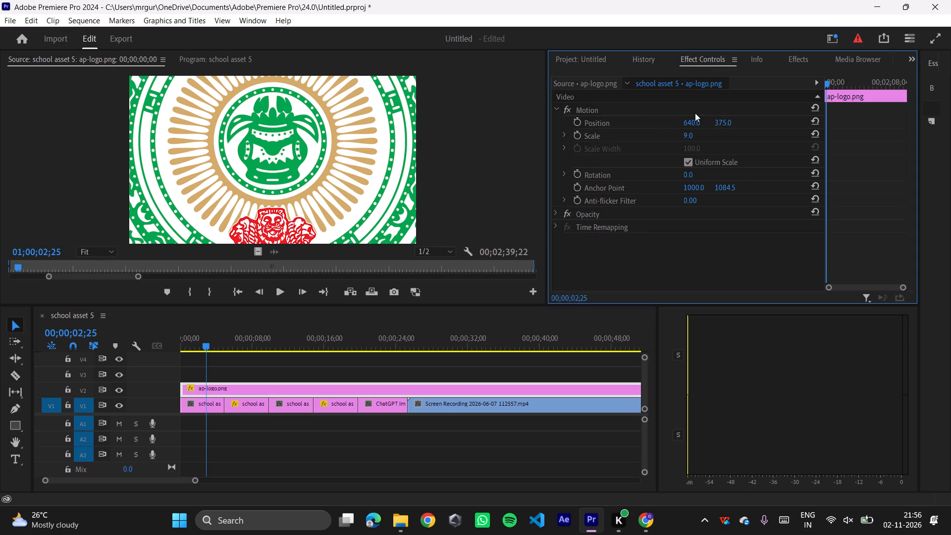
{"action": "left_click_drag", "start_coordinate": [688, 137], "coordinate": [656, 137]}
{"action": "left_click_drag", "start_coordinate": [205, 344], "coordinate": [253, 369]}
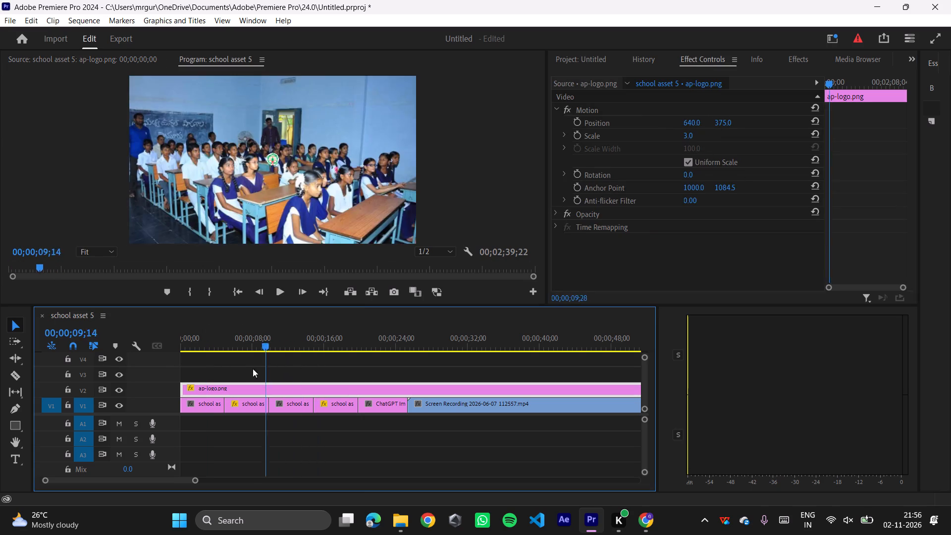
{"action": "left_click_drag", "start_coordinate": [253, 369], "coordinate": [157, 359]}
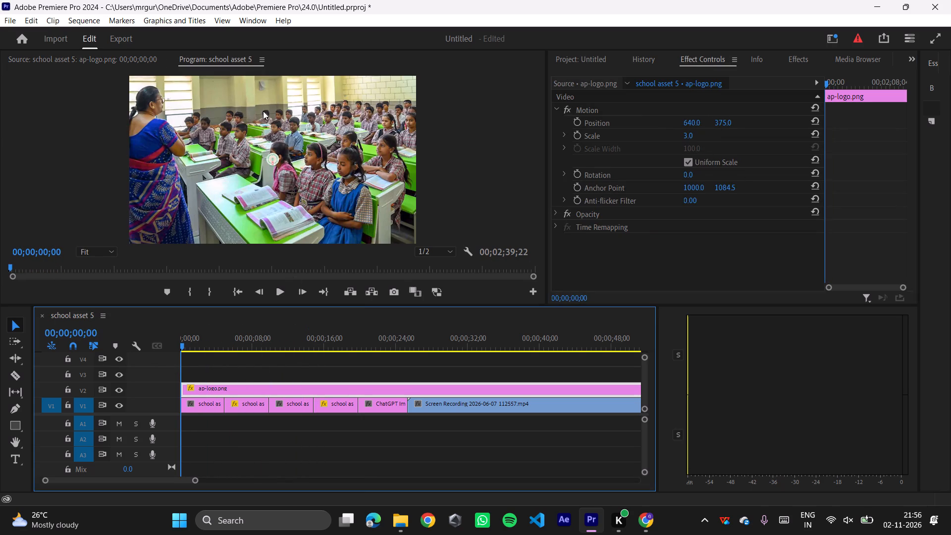
Set the Scale of the ap-logo.png clip to 14.0 at the start of the sequence.
{"action": "left_click_drag", "start_coordinate": [683, 134], "coordinate": [698, 134]}
{"action": "left_click", "coordinate": [690, 138]}
{"action": "left_click_drag", "start_coordinate": [700, 131], "coordinate": [719, 130]}
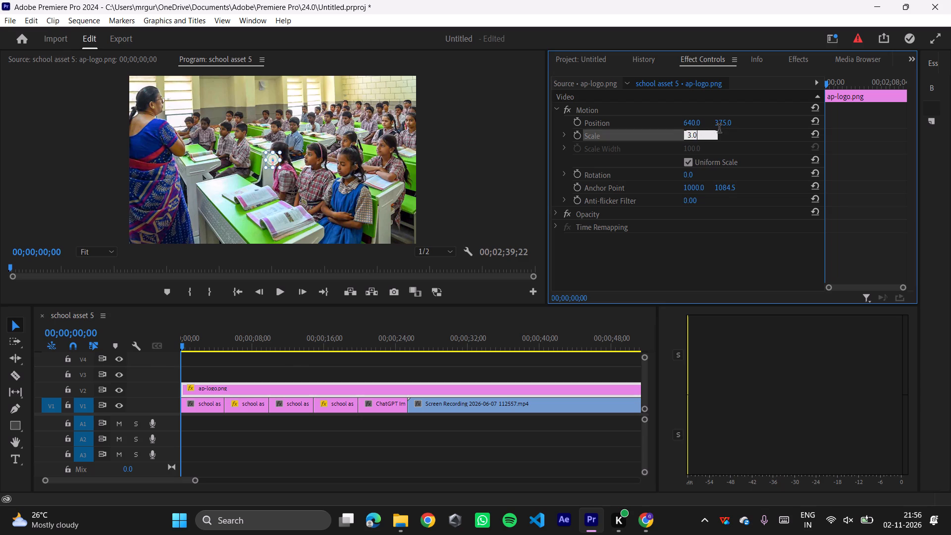
{"action": "left_click_drag", "start_coordinate": [719, 130], "coordinate": [721, 130]}
{"action": "left_click", "coordinate": [721, 131]}
{"action": "left_click_drag", "start_coordinate": [704, 137], "coordinate": [717, 137]}
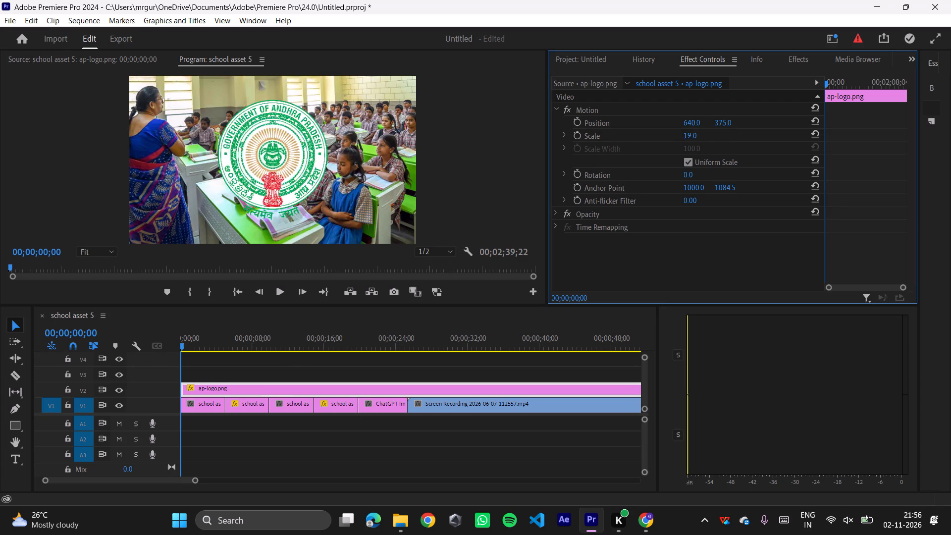
{"action": "left_click_drag", "start_coordinate": [717, 137], "coordinate": [716, 137]}
Shift the ap-logo.png overlay sideways over the opening photo by setting its horizontal Position to 1089.0.
{"action": "left_click_drag", "start_coordinate": [273, 154], "coordinate": [320, 148]}
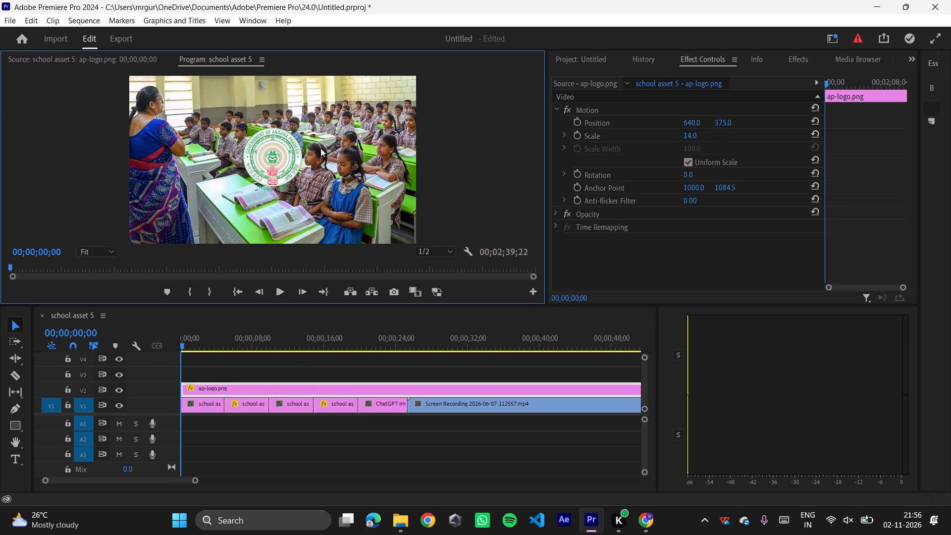
{"action": "left_click_drag", "start_coordinate": [320, 148], "coordinate": [330, 146]}
{"action": "left_click", "coordinate": [697, 186]}
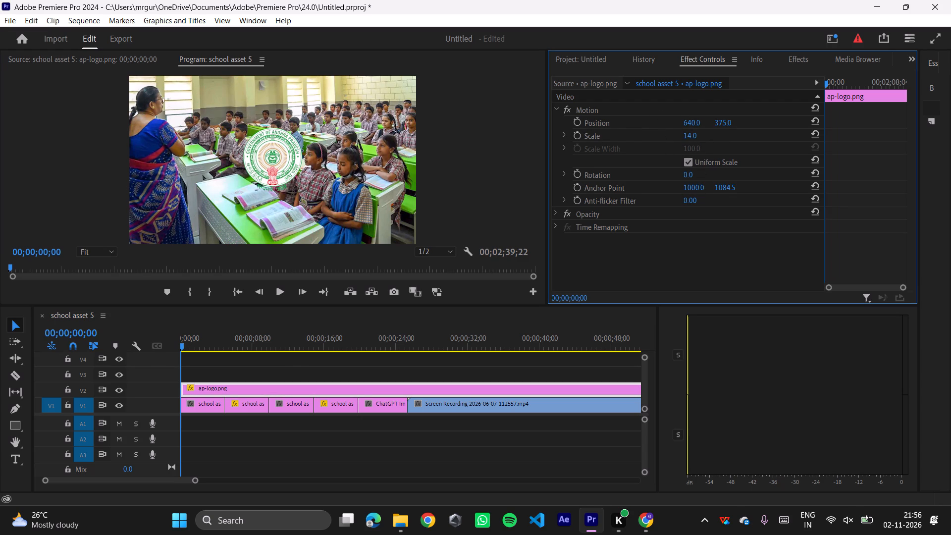
{"action": "left_click_drag", "start_coordinate": [687, 121], "coordinate": [651, 123]}
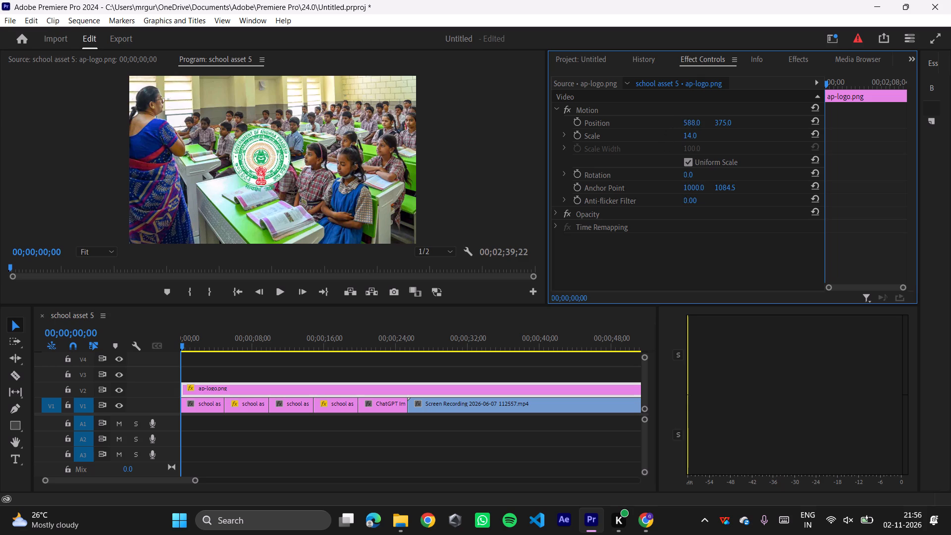
{"action": "left_click_drag", "start_coordinate": [651, 123], "coordinate": [705, 123]}
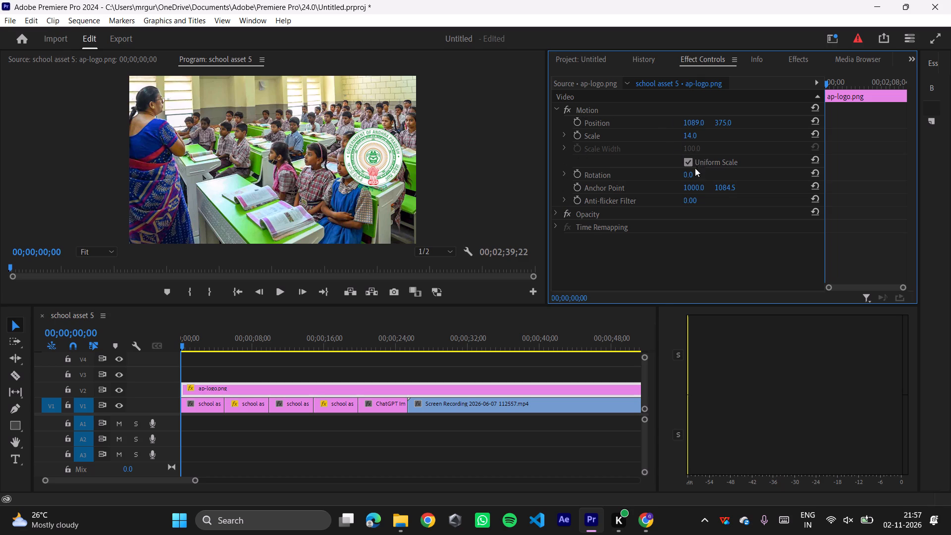
Try a slight rotation of the ap-logo.png overlay, restore it to 0.0, and set its horizontal Anchor Point to 729.0.
{"action": "left_click_drag", "start_coordinate": [691, 175], "coordinate": [694, 171]}
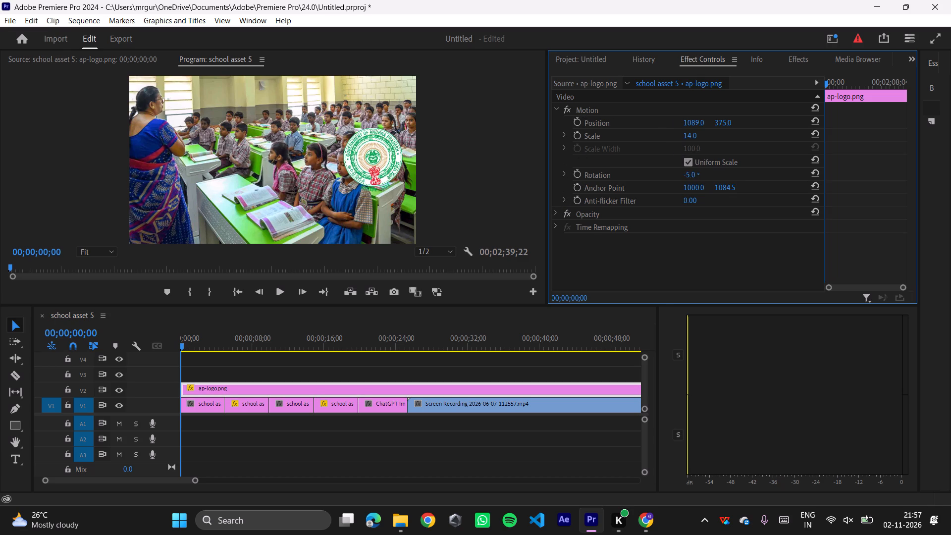
{"action": "left_click_drag", "start_coordinate": [694, 171], "coordinate": [697, 171]}
{"action": "left_click_drag", "start_coordinate": [696, 185], "coordinate": [716, 189]}
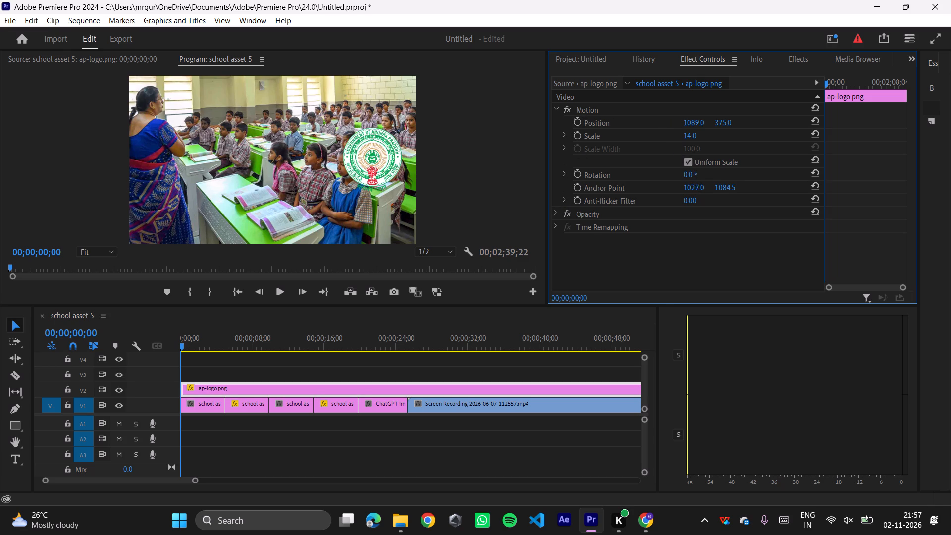
{"action": "left_click_drag", "start_coordinate": [716, 189], "coordinate": [529, 182]}
{"action": "left_click_drag", "start_coordinate": [669, 195], "coordinate": [695, 196]}
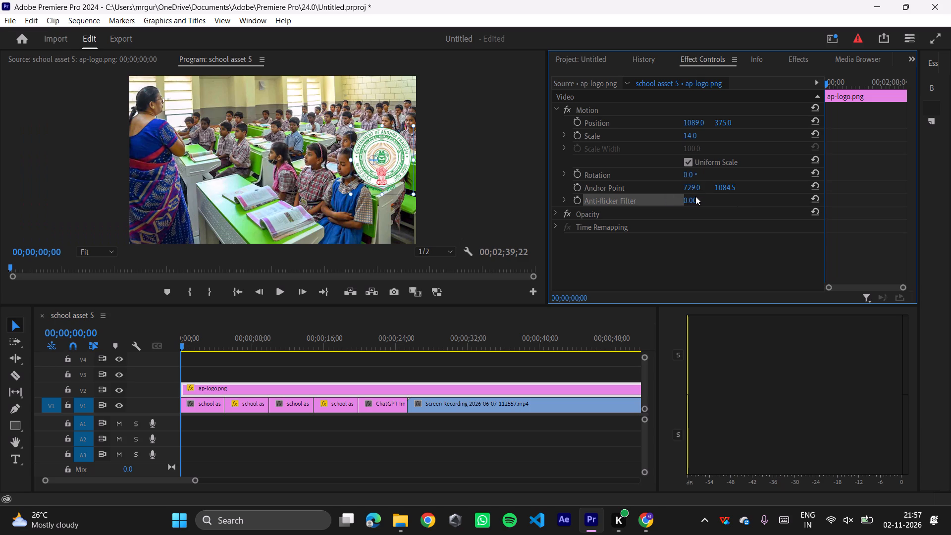
{"action": "left_click_drag", "start_coordinate": [695, 196], "coordinate": [708, 197]}
Place the logo in the upper-right corner of the video frame and shrink it to a Scale of about 12.5.
{"action": "left_click_drag", "start_coordinate": [378, 163], "coordinate": [384, 137]}
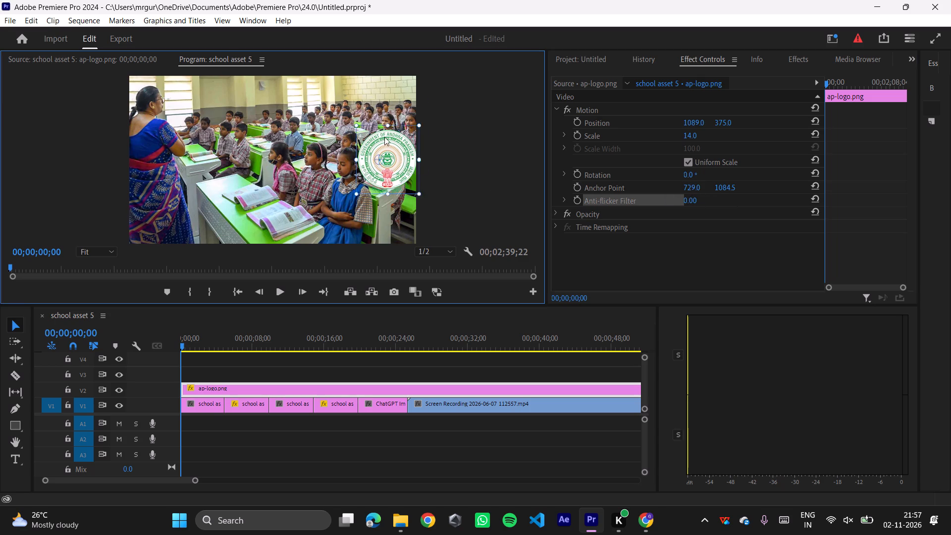
{"action": "left_click_drag", "start_coordinate": [384, 137], "coordinate": [375, 107]}
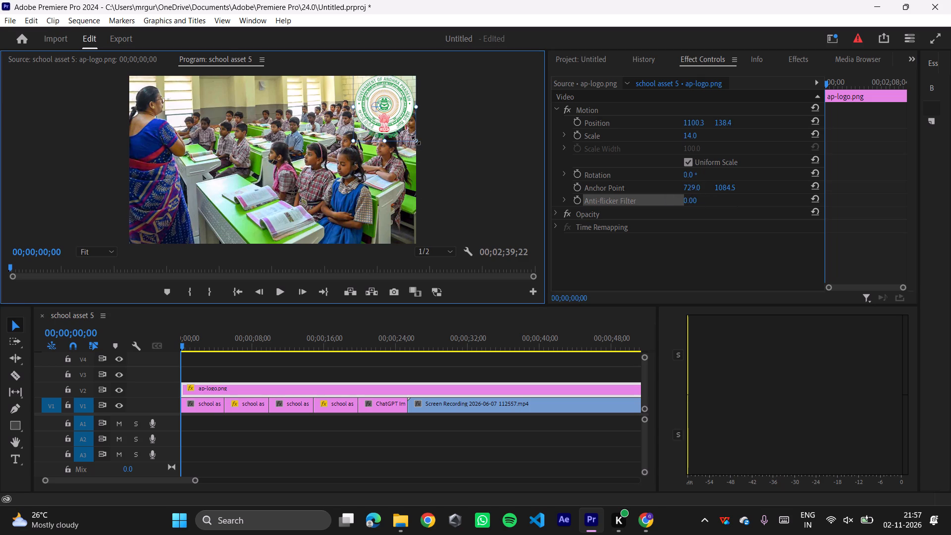
{"action": "left_click_drag", "start_coordinate": [416, 141], "coordinate": [405, 137]}
{"action": "left_click_drag", "start_coordinate": [385, 119], "coordinate": [389, 113]}
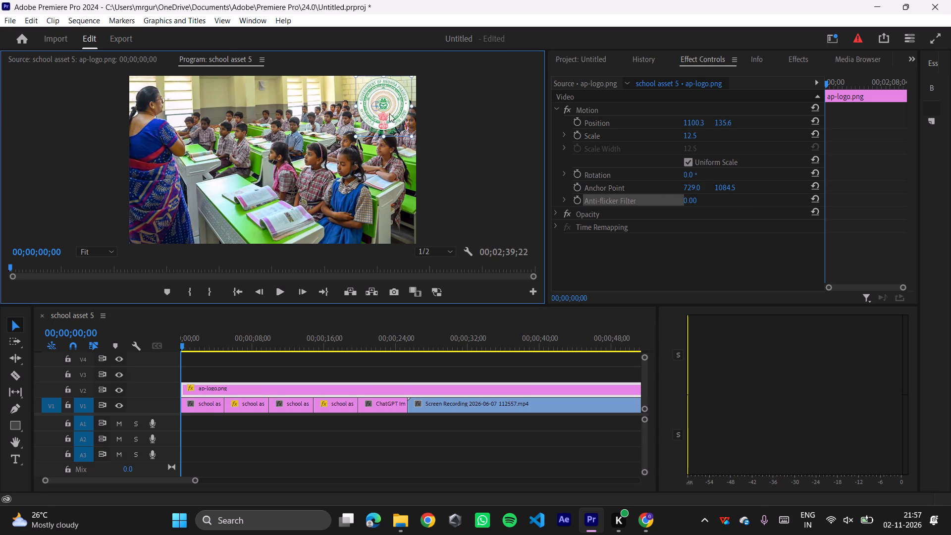
{"action": "left_click_drag", "start_coordinate": [389, 113], "coordinate": [390, 121]}
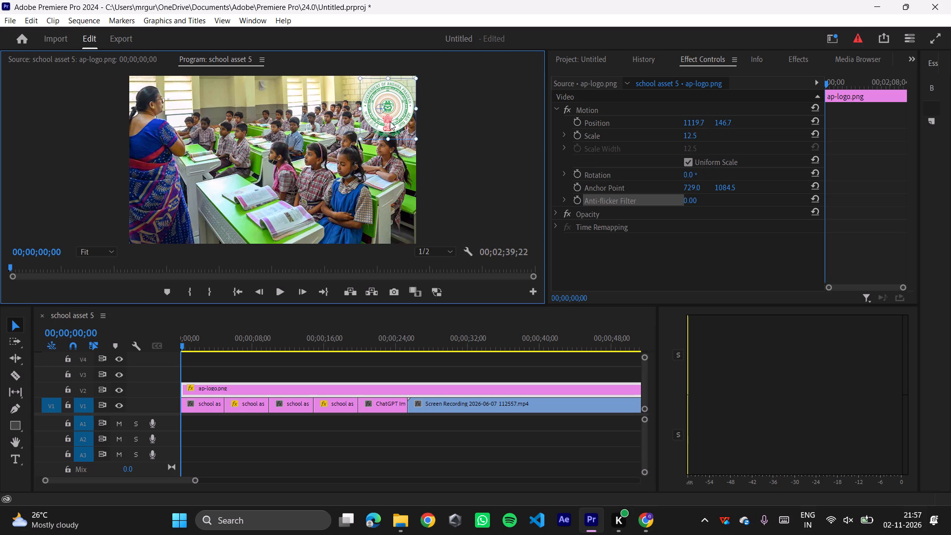
Move the logo to the upper-left corner of the video frame, shrink it slightly, and deselect the clip.
{"action": "left_click_drag", "start_coordinate": [390, 121], "coordinate": [164, 112]}
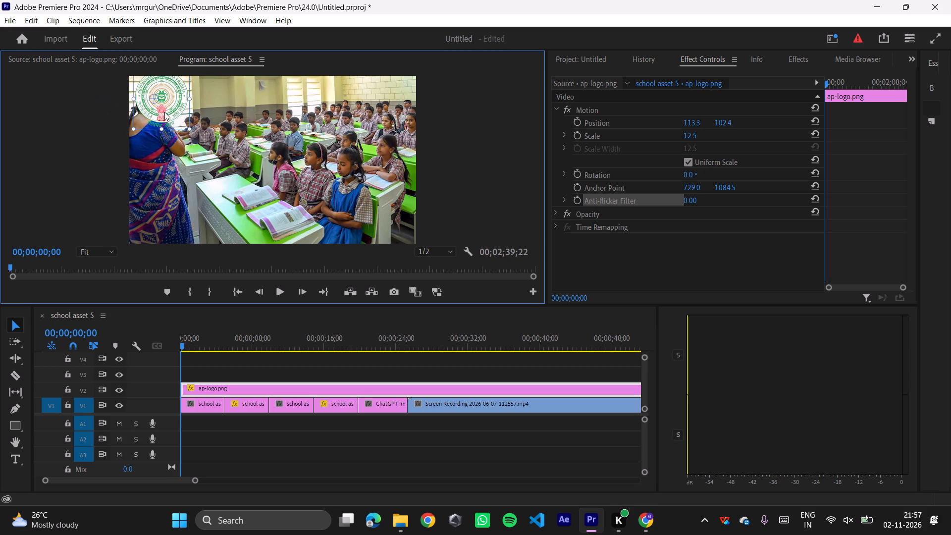
{"action": "left_click_drag", "start_coordinate": [164, 112], "coordinate": [159, 116]}
{"action": "left_click_drag", "start_coordinate": [183, 134], "coordinate": [183, 135]}
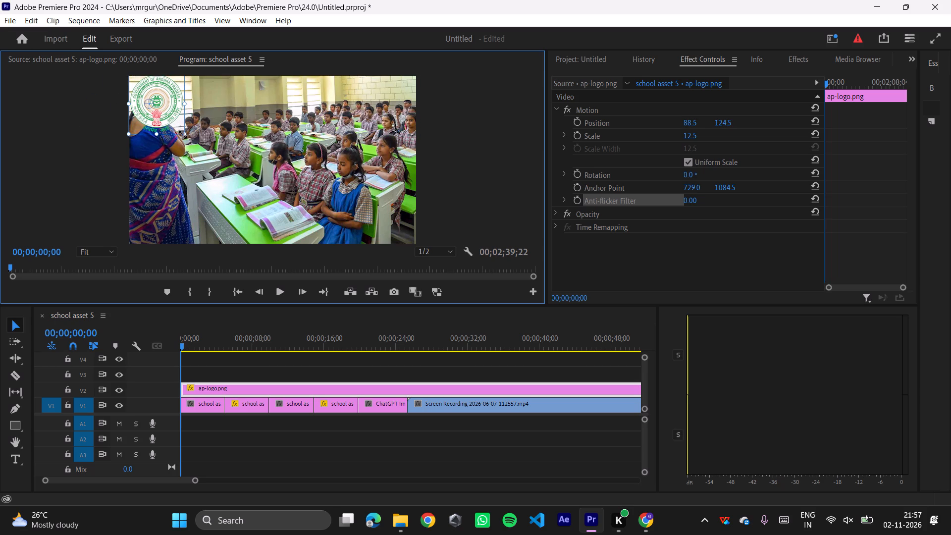
{"action": "left_click_drag", "start_coordinate": [183, 135], "coordinate": [169, 127]}
{"action": "left_click", "coordinate": [434, 360]}
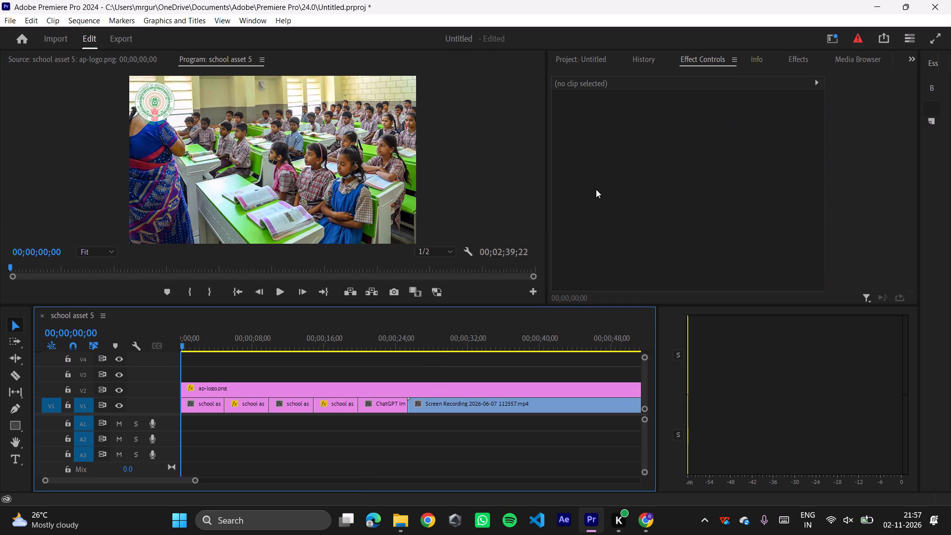
Play the sequence from the start and into the screen recording to check the logo's placement.
{"action": "left_click", "coordinate": [282, 291]}
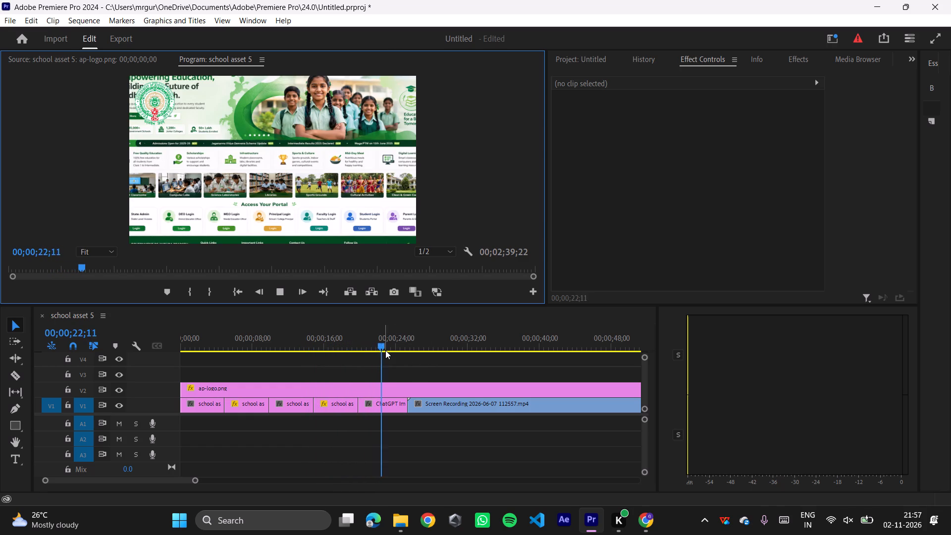
{"action": "left_click_drag", "start_coordinate": [384, 345], "coordinate": [109, 393]}
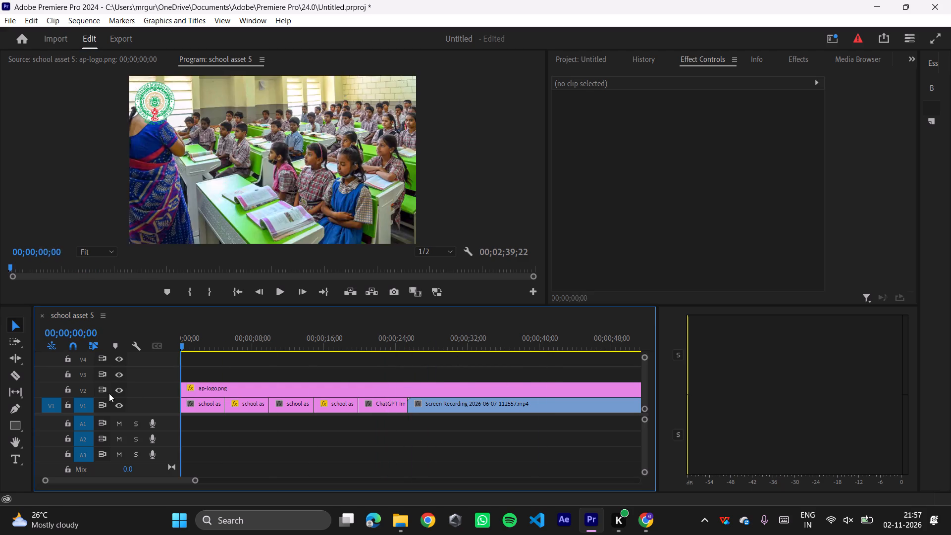
{"action": "left_click_drag", "start_coordinate": [109, 393], "coordinate": [404, 416]}
{"action": "key", "text": "space"}
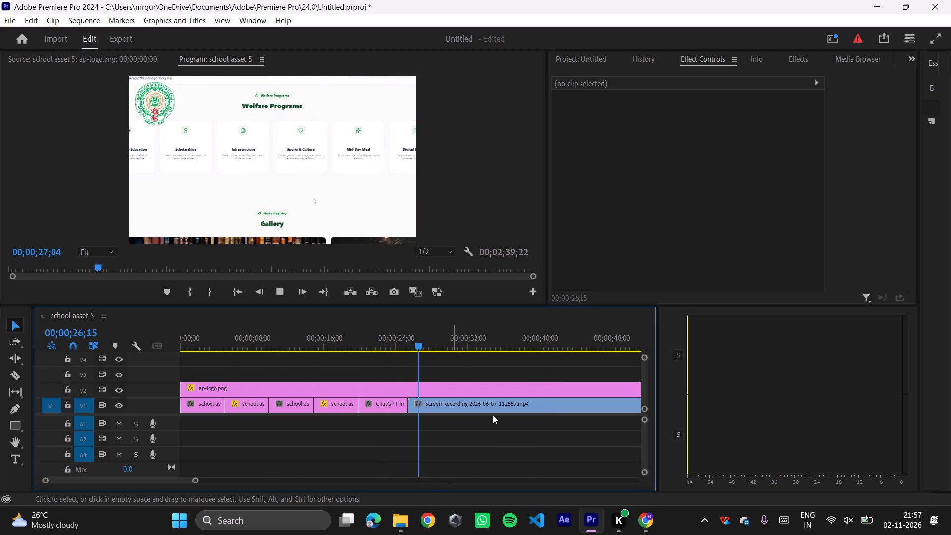
Set the Scale of the Screen Recording clip on V1 to 72.0 so more of the portal page fits the frame.
{"action": "left_click", "coordinate": [489, 400]}
{"action": "key", "text": "space"}
{"action": "left_click_drag", "start_coordinate": [693, 136], "coordinate": [675, 136]}
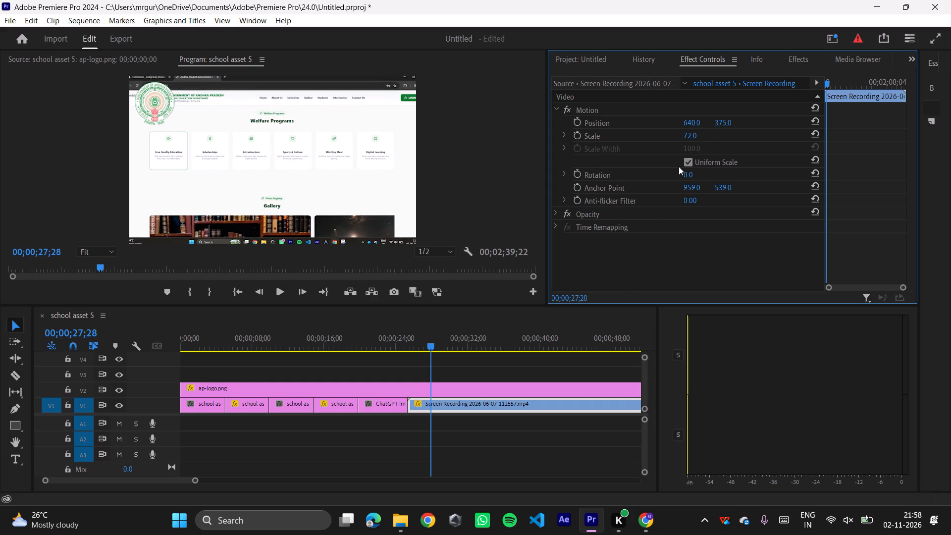
Play and scrub through the rest of the sequence to check the recording's framing, and return to the start.
{"action": "key", "text": "space"}
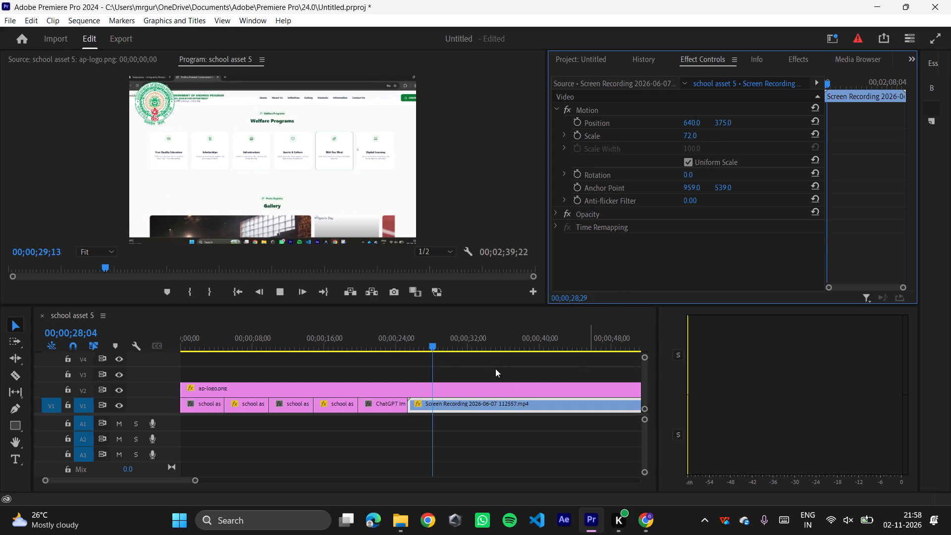
{"action": "key", "text": "space"}
{"action": "key", "text": "space"}
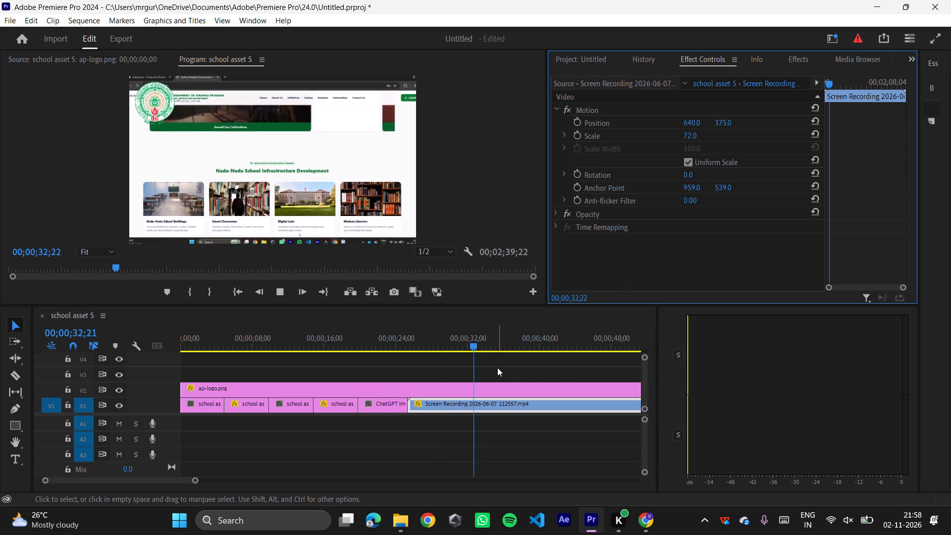
{"action": "left_click_drag", "start_coordinate": [490, 350], "coordinate": [492, 349]}
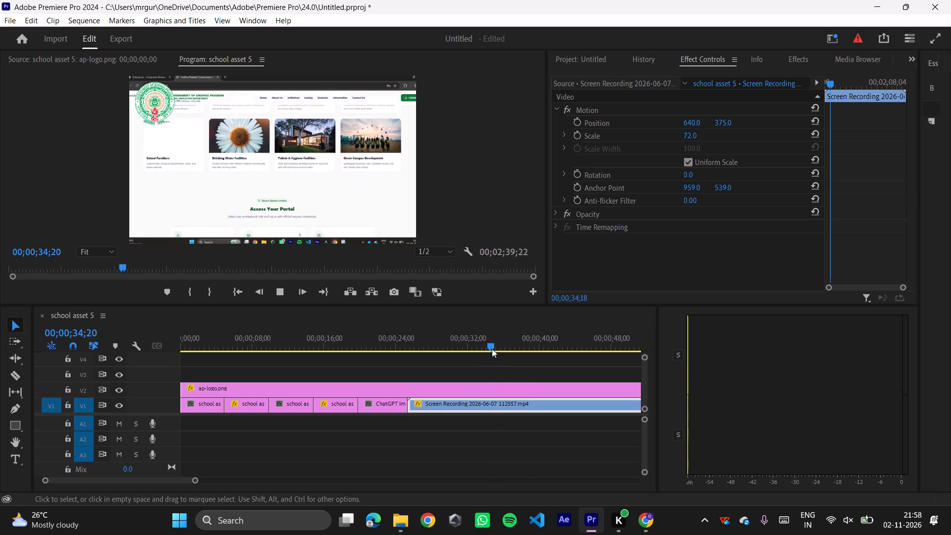
{"action": "left_click_drag", "start_coordinate": [492, 349], "coordinate": [724, 369]}
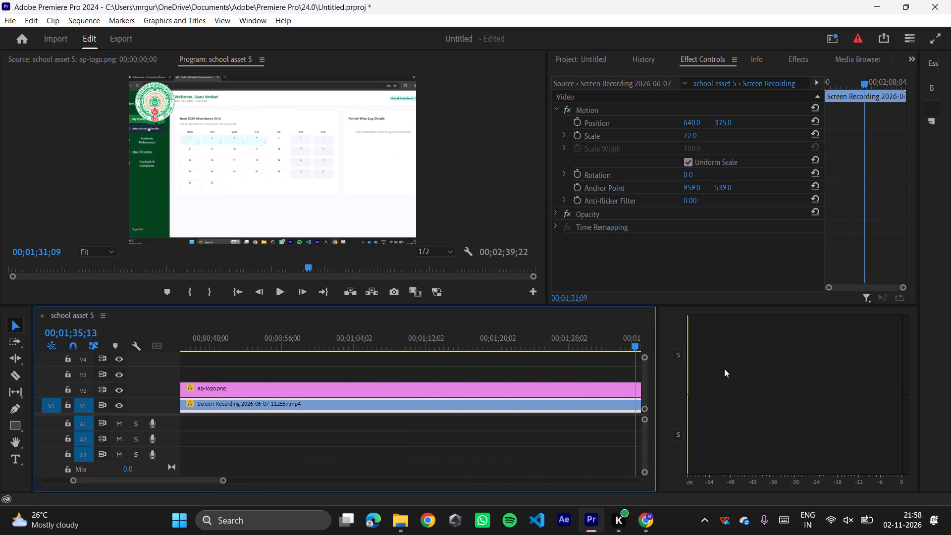
{"action": "left_click_drag", "start_coordinate": [724, 369], "coordinate": [134, 372]}
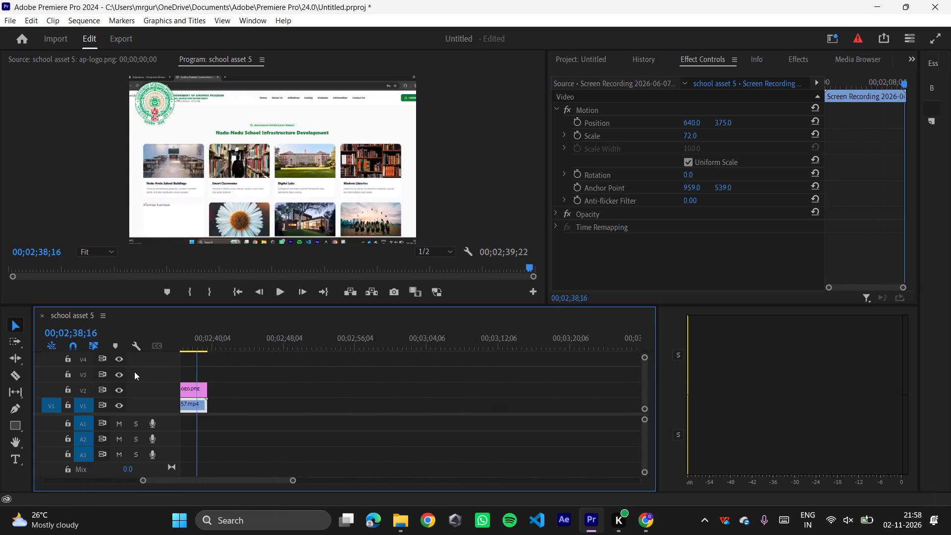
{"action": "left_click_drag", "start_coordinate": [134, 372], "coordinate": [0, 373]}
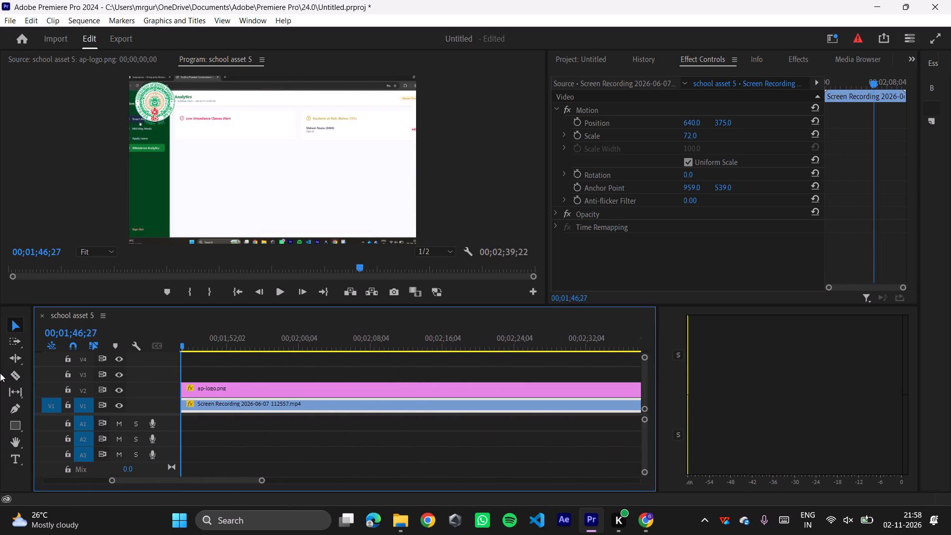
{"action": "left_click_drag", "start_coordinate": [0, 373], "coordinate": [0, 367]}
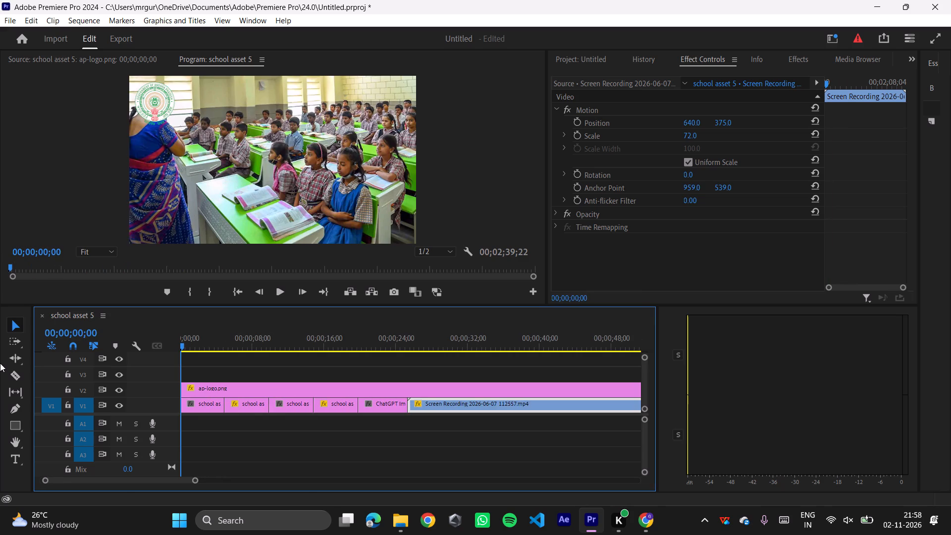
Switch to File Explorer and browse the Music library's guru music > Download folder for a background track.
{"action": "left_click", "coordinate": [408, 531]}
{"action": "left_click", "coordinate": [235, 255]}
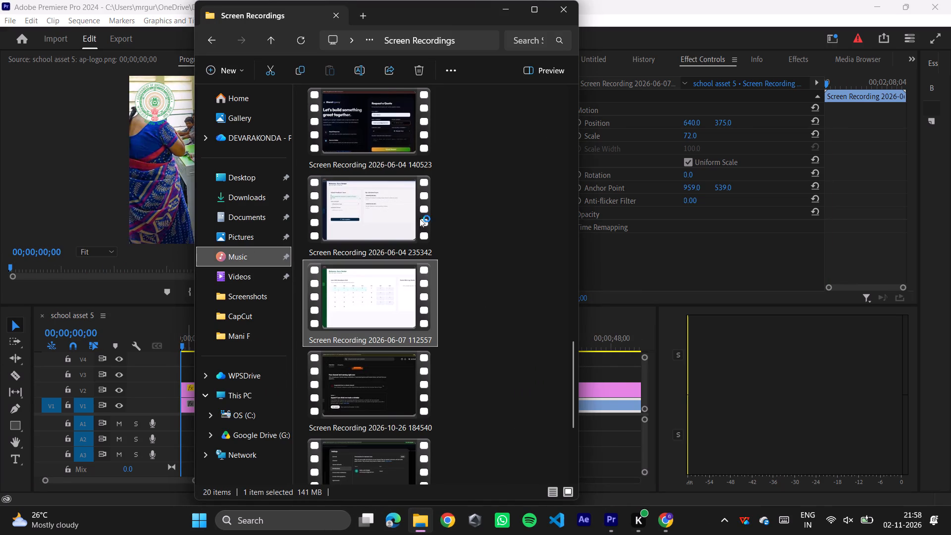
{"action": "double_click", "coordinate": [354, 128]}
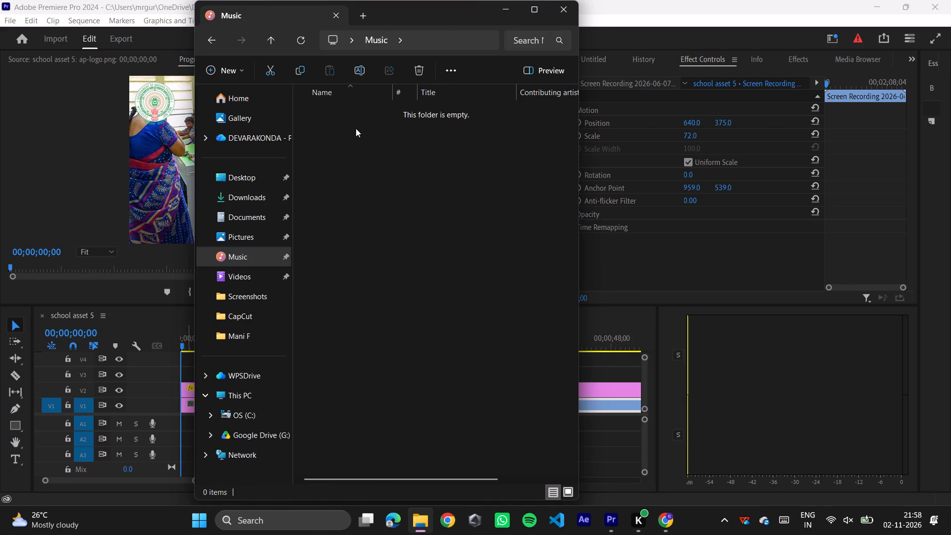
{"action": "left_click", "coordinate": [216, 35]}
{"action": "double_click", "coordinate": [335, 108]}
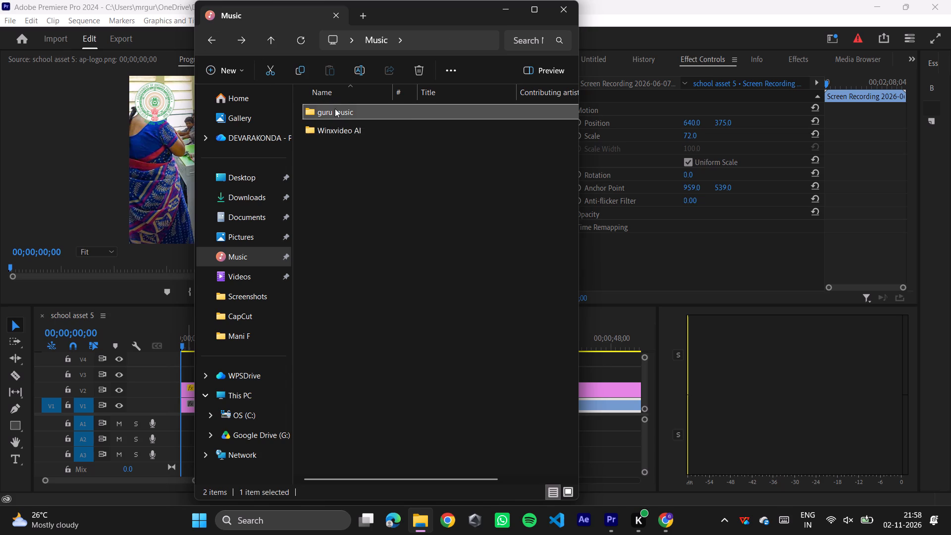
{"action": "double_click", "coordinate": [356, 118]}
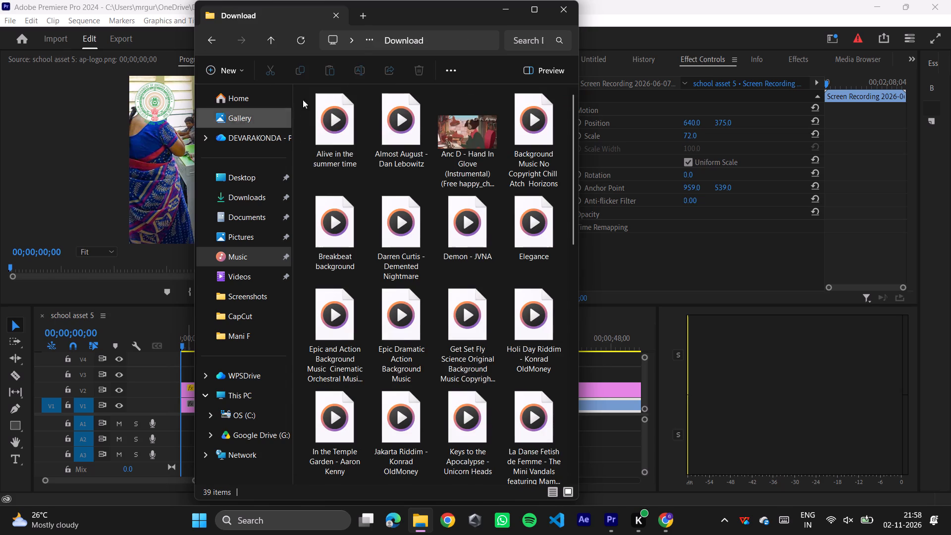
Check the Videoder and DownloadHelper folders, including Sample Files, for music and return to the guru music folder.
{"action": "left_click", "coordinate": [202, 40]}
{"action": "left_click", "coordinate": [340, 162]}
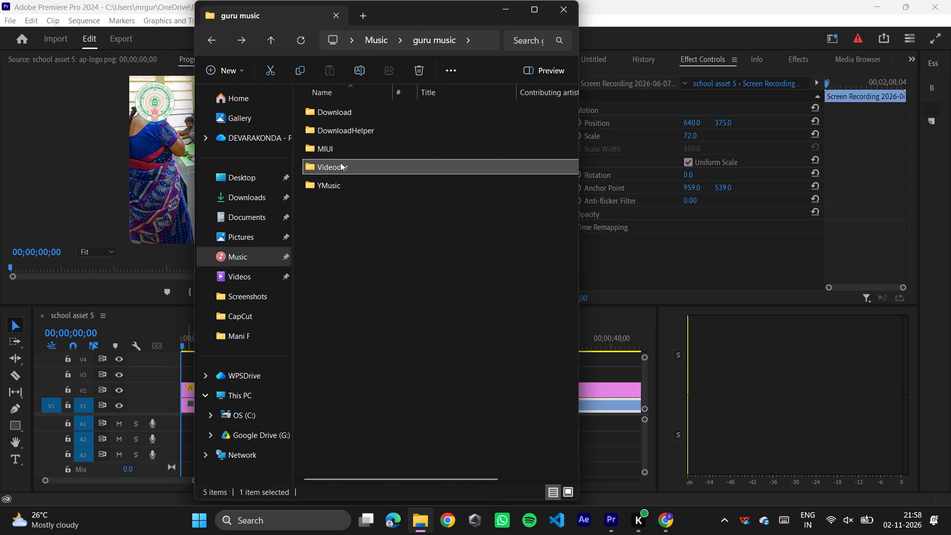
{"action": "double_click", "coordinate": [341, 163]}
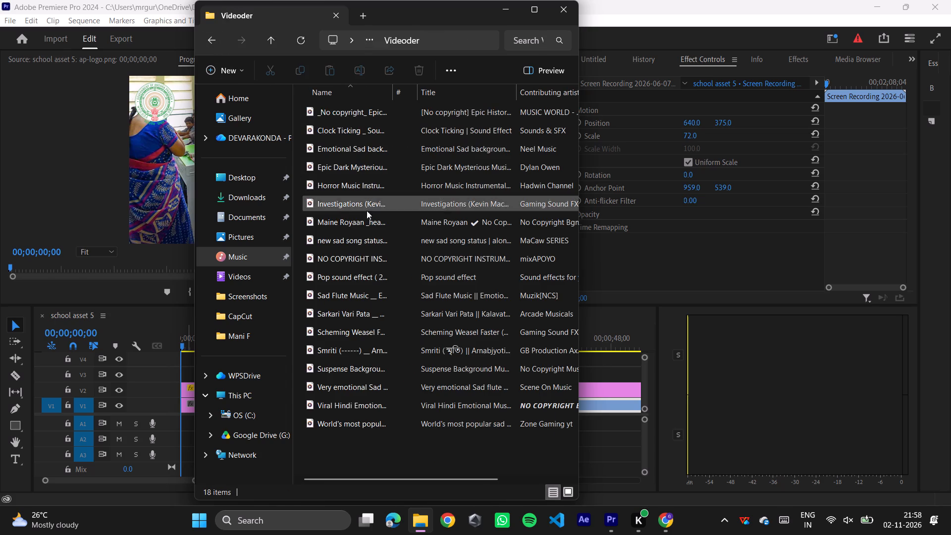
{"action": "left_click", "coordinate": [216, 40]}
{"action": "left_click", "coordinate": [332, 184]}
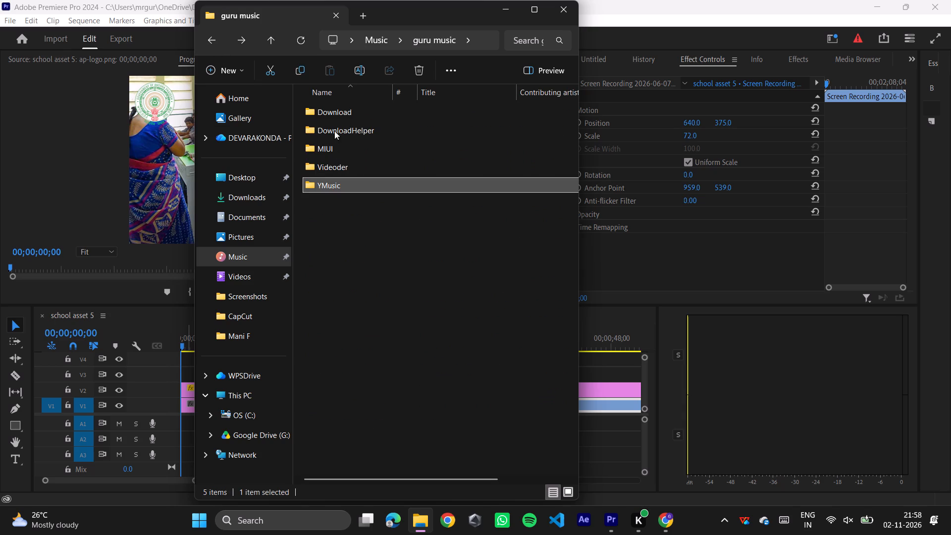
{"action": "left_click", "coordinate": [338, 121]}
{"action": "double_click", "coordinate": [340, 126]}
{"action": "double_click", "coordinate": [342, 108]}
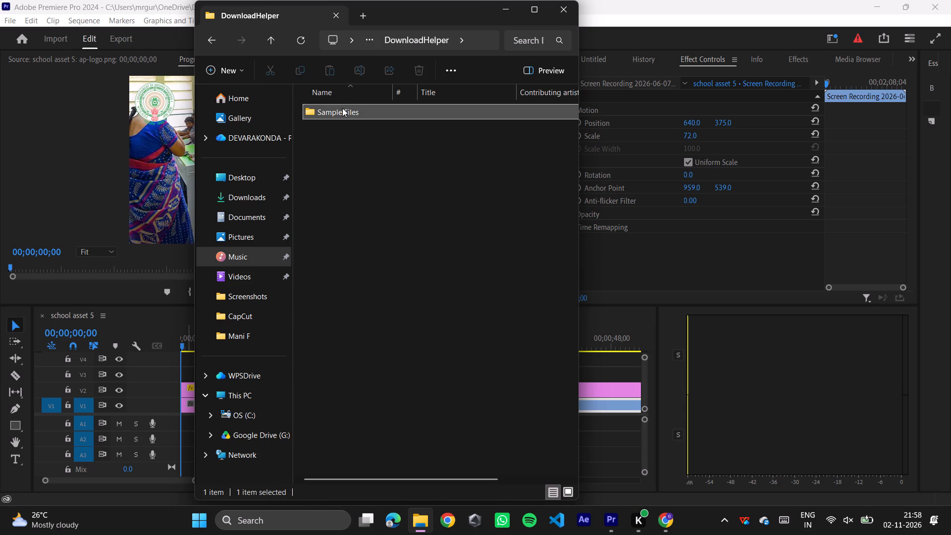
{"action": "double_click", "coordinate": [204, 45]}
Look through the YMusic folder inside guru music for a suitable background track.
{"action": "double_click", "coordinate": [342, 183]}
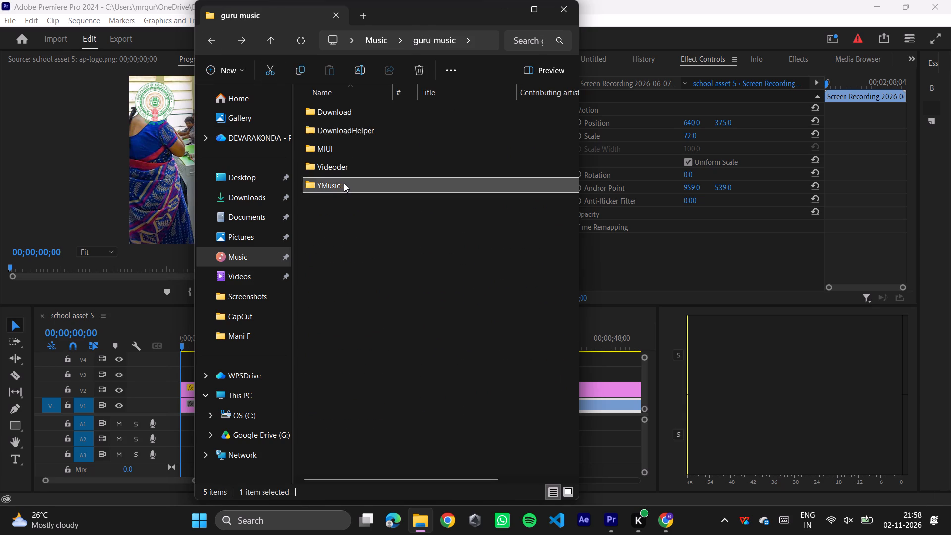
{"action": "scroll", "coordinate": [450, 235], "scroll_direction": "down", "scroll_amount": 13}
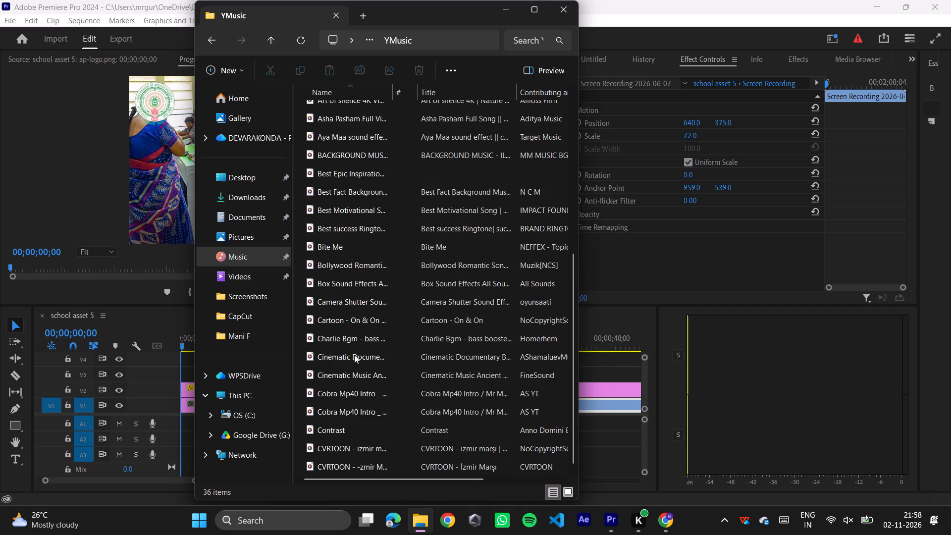
{"action": "scroll", "coordinate": [346, 348], "scroll_direction": "up", "scroll_amount": 5}
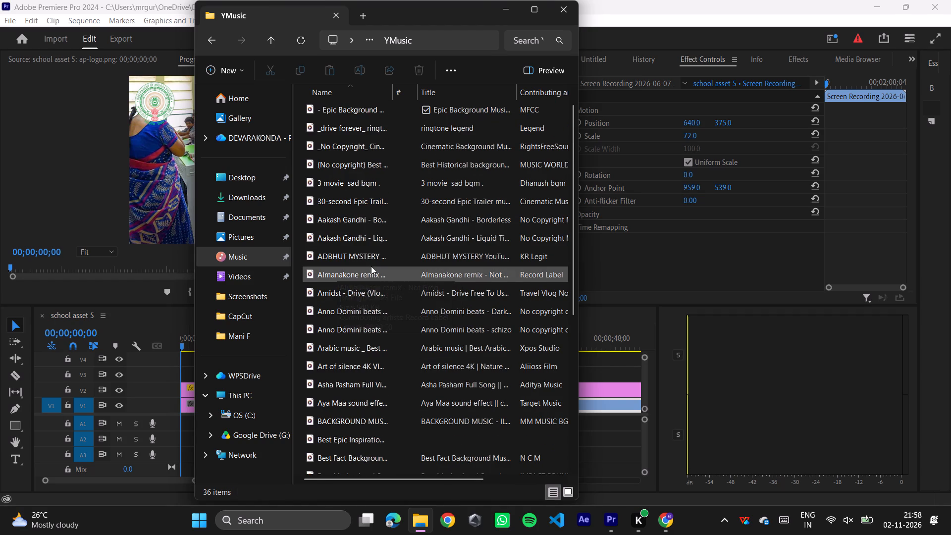
{"action": "scroll", "coordinate": [371, 266], "scroll_direction": "up", "scroll_amount": 4}
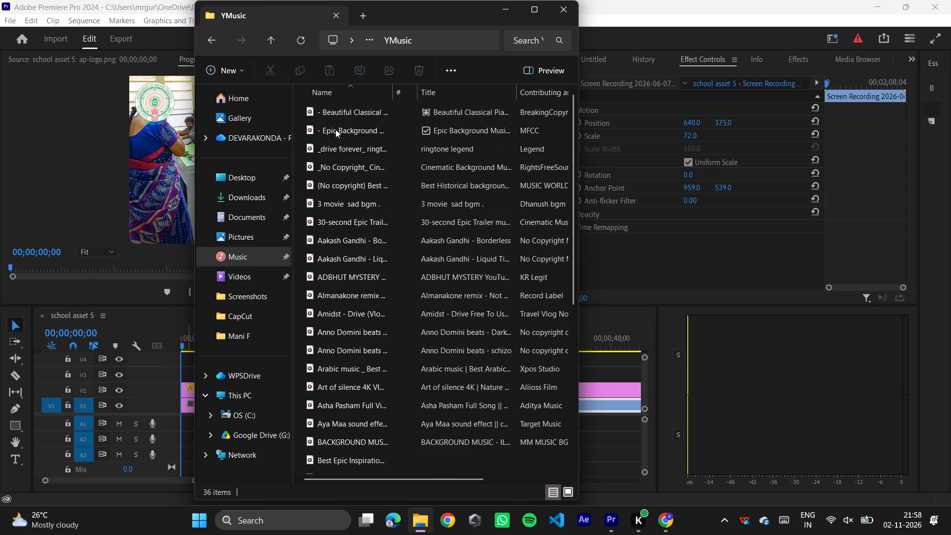
{"action": "scroll", "coordinate": [341, 254], "scroll_direction": "down", "scroll_amount": 1}
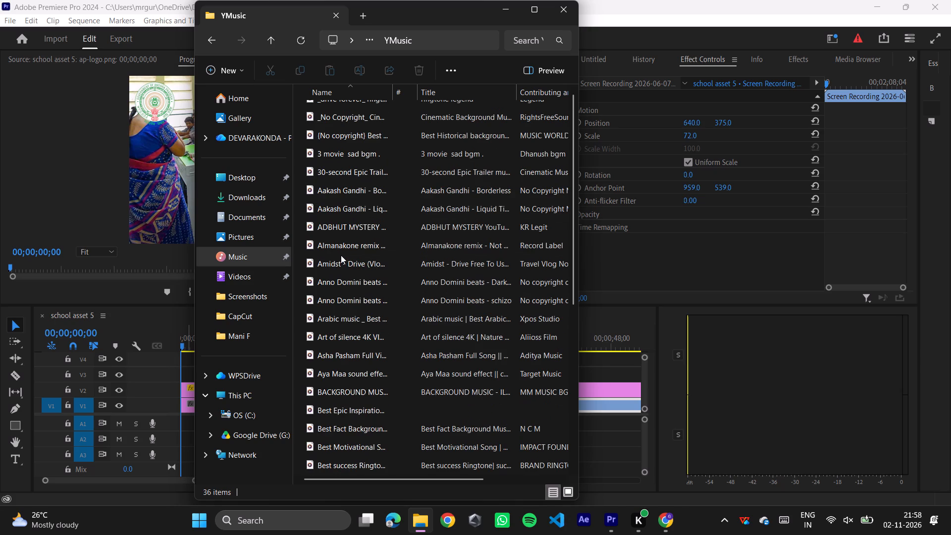
{"action": "scroll", "coordinate": [340, 253], "scroll_direction": "down", "scroll_amount": 2}
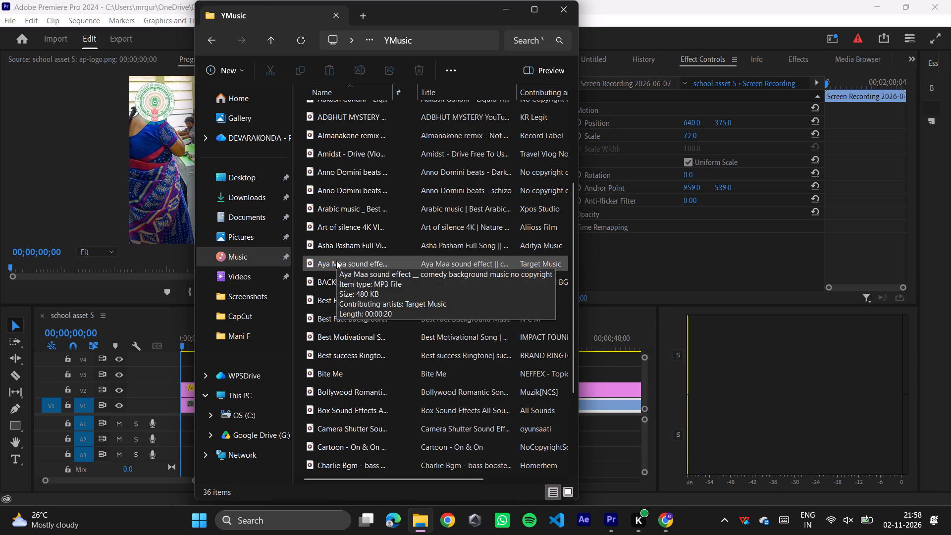
{"action": "scroll", "coordinate": [351, 305], "scroll_direction": "down", "scroll_amount": 1}
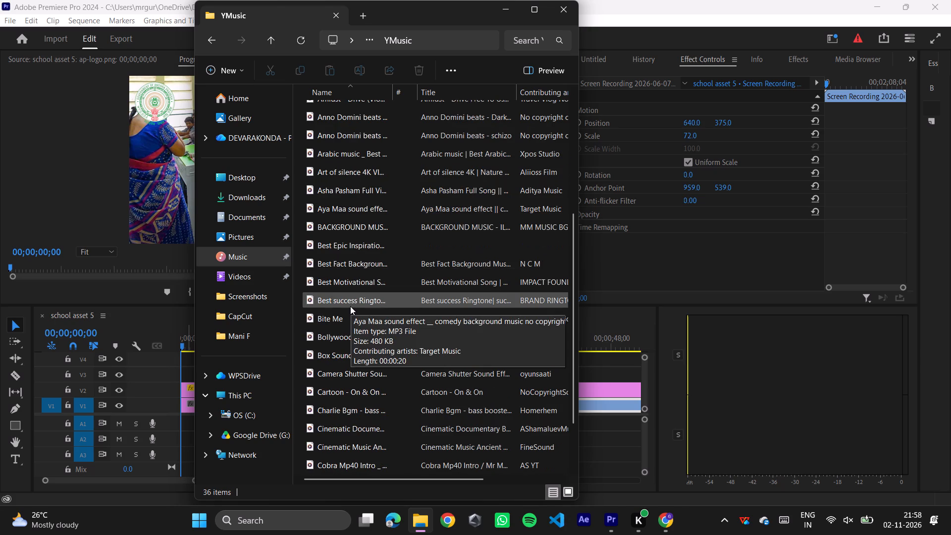
{"action": "scroll", "coordinate": [350, 306], "scroll_direction": "down", "scroll_amount": 3}
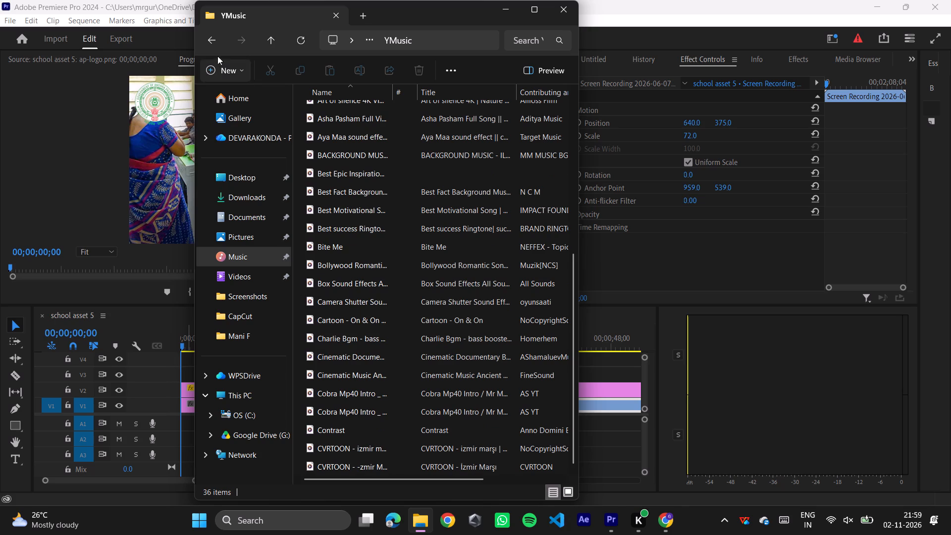
{"action": "left_click", "coordinate": [208, 37]}
{"action": "double_click", "coordinate": [355, 184]}
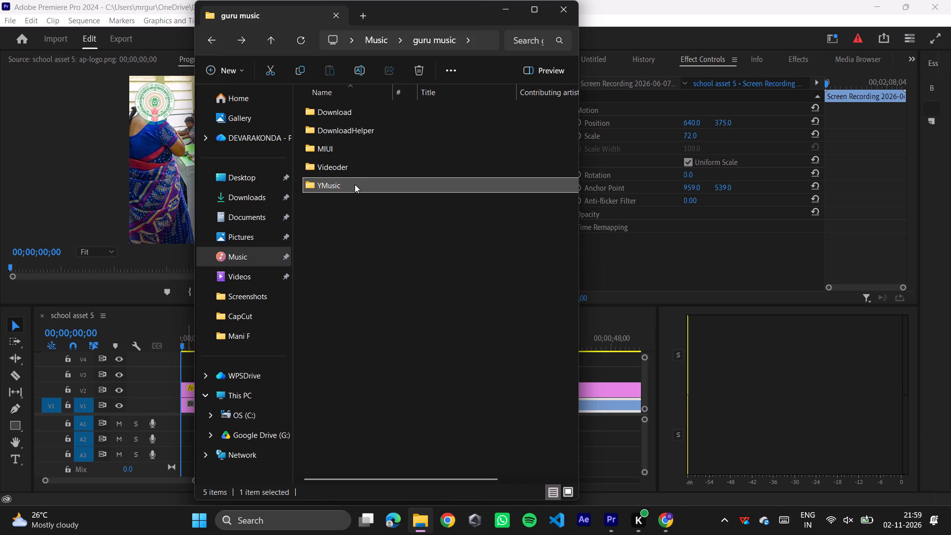
{"action": "scroll", "coordinate": [351, 284], "scroll_direction": "up", "scroll_amount": 2, "text": "ctrl"}
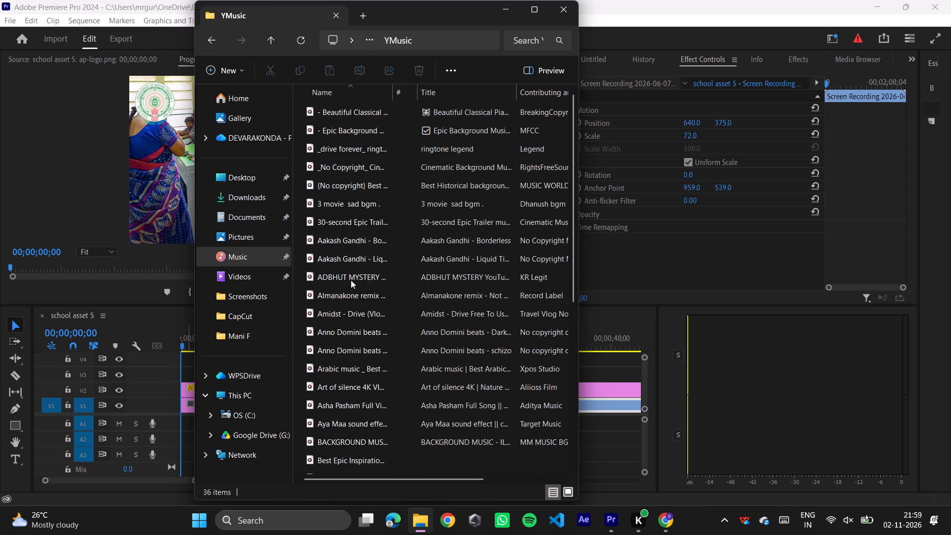
{"action": "scroll", "coordinate": [351, 280], "scroll_direction": "up", "scroll_amount": 7, "text": "ctrl"}
{"action": "scroll", "coordinate": [332, 286], "scroll_direction": "down", "scroll_amount": 1}
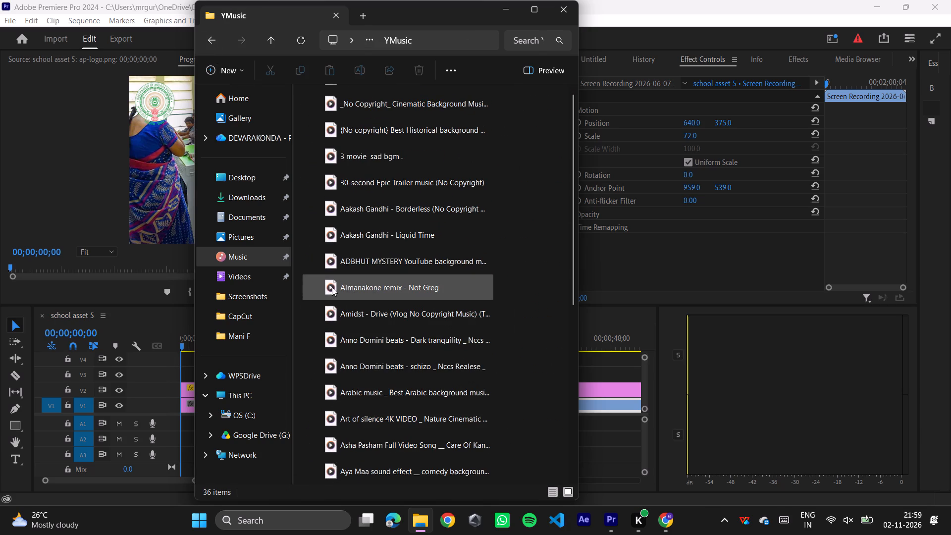
{"action": "scroll", "coordinate": [332, 284], "scroll_direction": "down", "scroll_amount": 1}
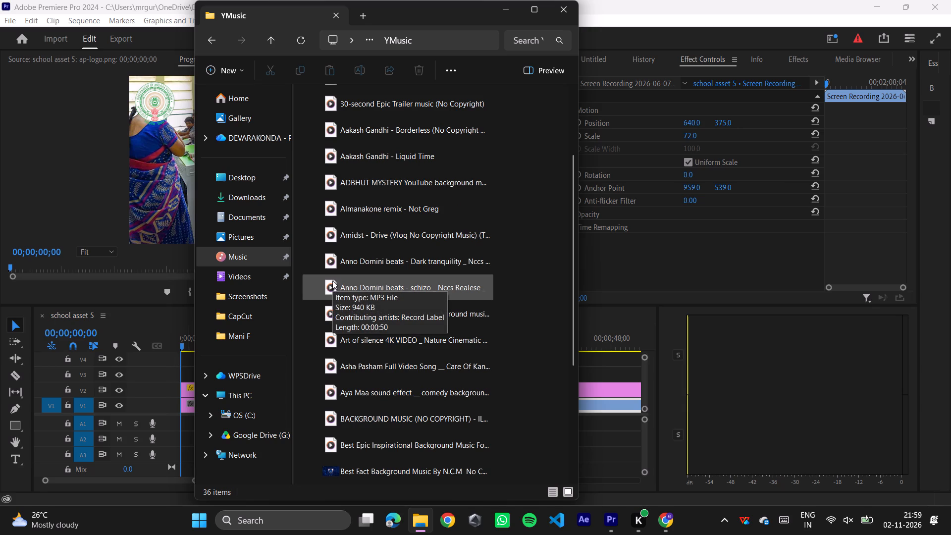
{"action": "scroll", "coordinate": [332, 280], "scroll_direction": "down", "scroll_amount": 1}
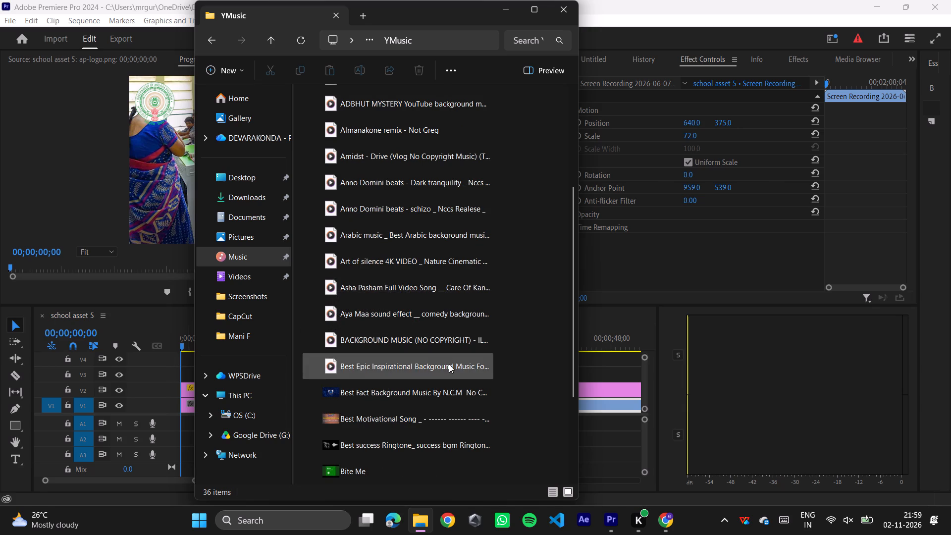
{"action": "scroll", "coordinate": [440, 345], "scroll_direction": "down", "scroll_amount": 2}
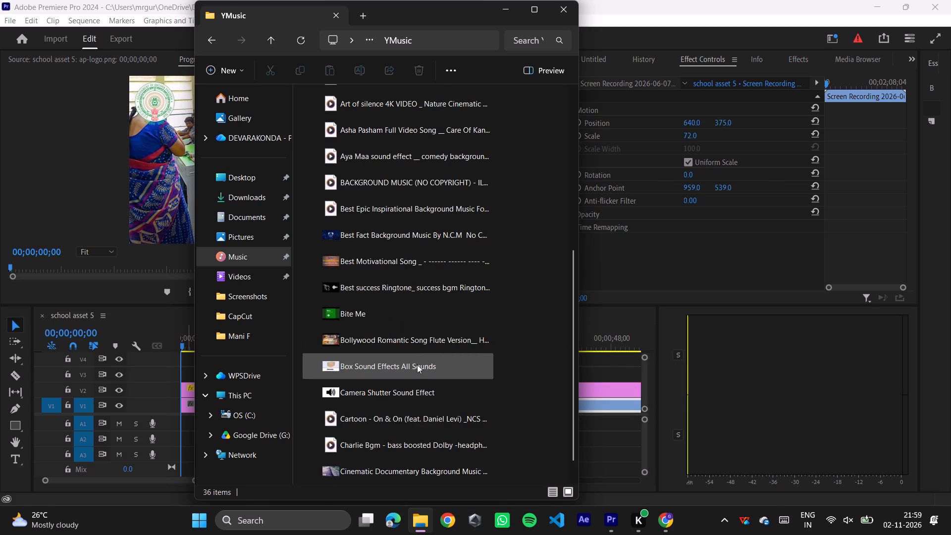
{"action": "scroll", "coordinate": [417, 363], "scroll_direction": "down", "scroll_amount": 3}
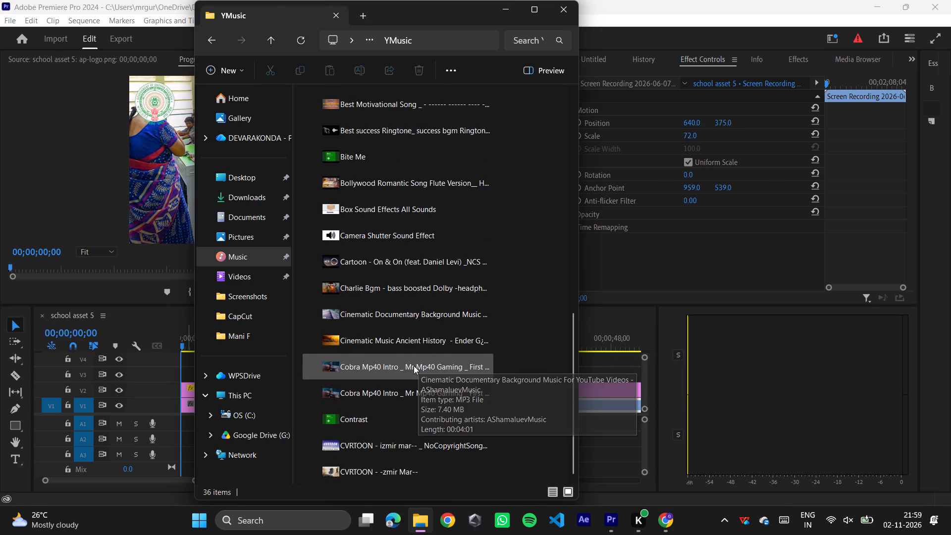
{"action": "scroll", "coordinate": [402, 369], "scroll_direction": "down", "scroll_amount": 1}
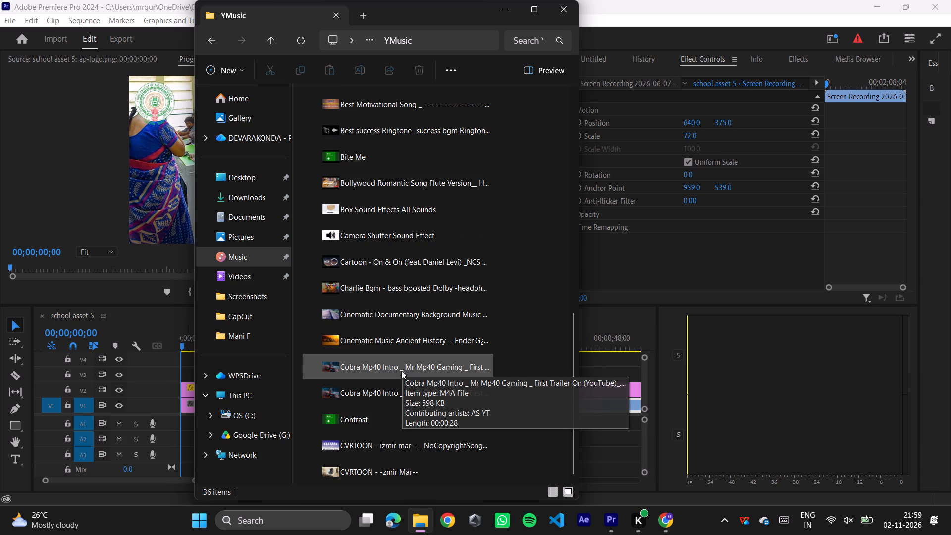
{"action": "scroll", "coordinate": [401, 367], "scroll_direction": "down", "scroll_amount": 1}
Add the Charlie Bgm - bass boosted Dolby track to the school asset 5 sequence, placed at the very start of A1.
{"action": "left_click_drag", "start_coordinate": [381, 289], "coordinate": [528, 421]}
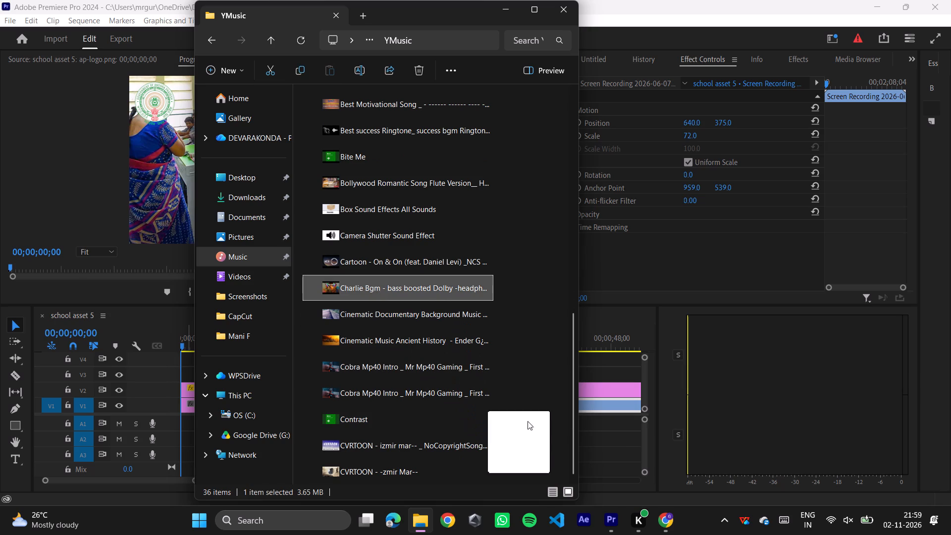
{"action": "left_click_drag", "start_coordinate": [528, 421], "coordinate": [585, 435]}
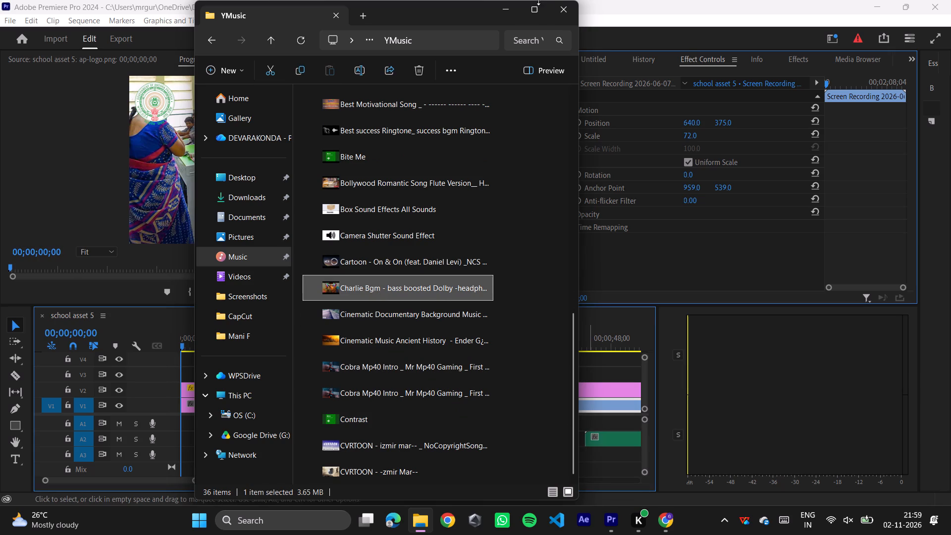
{"action": "left_click", "coordinate": [512, 10]}
{"action": "left_click_drag", "start_coordinate": [609, 437], "coordinate": [161, 398]}
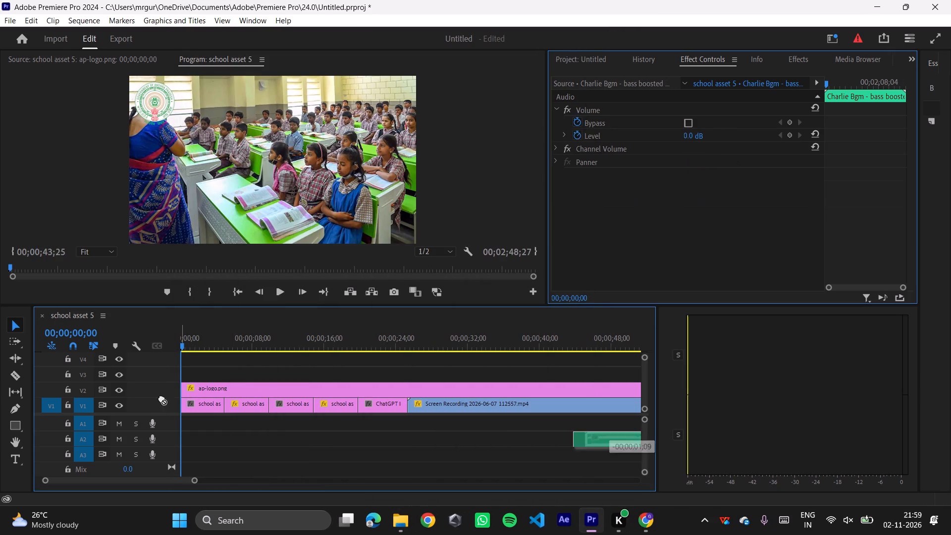
{"action": "left_click_drag", "start_coordinate": [161, 398], "coordinate": [186, 425]}
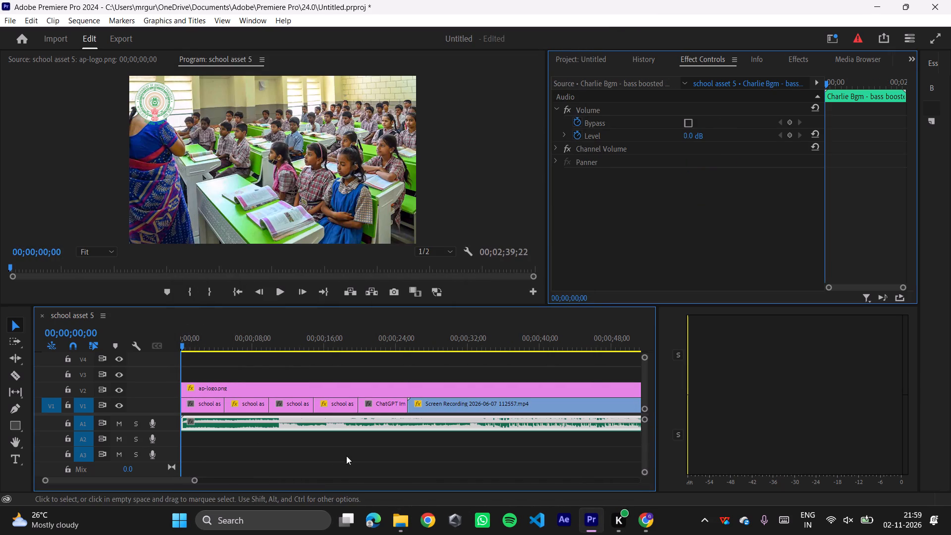
Play the sequence from the start to hear the background music with the photos.
{"action": "key", "text": "space"}
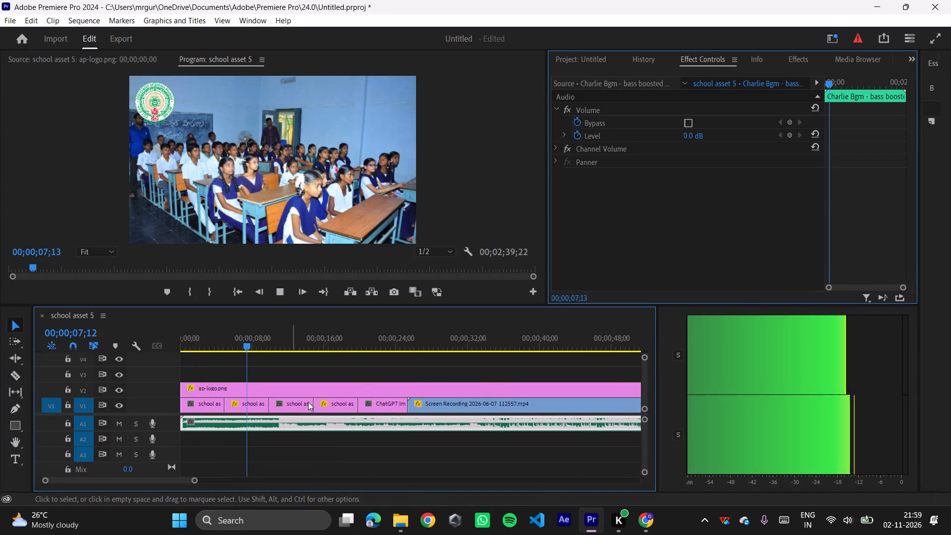
Find the Cross Zoom transition in the Zoom group of the Video Transitions effects.
{"action": "left_click", "coordinate": [799, 59]}
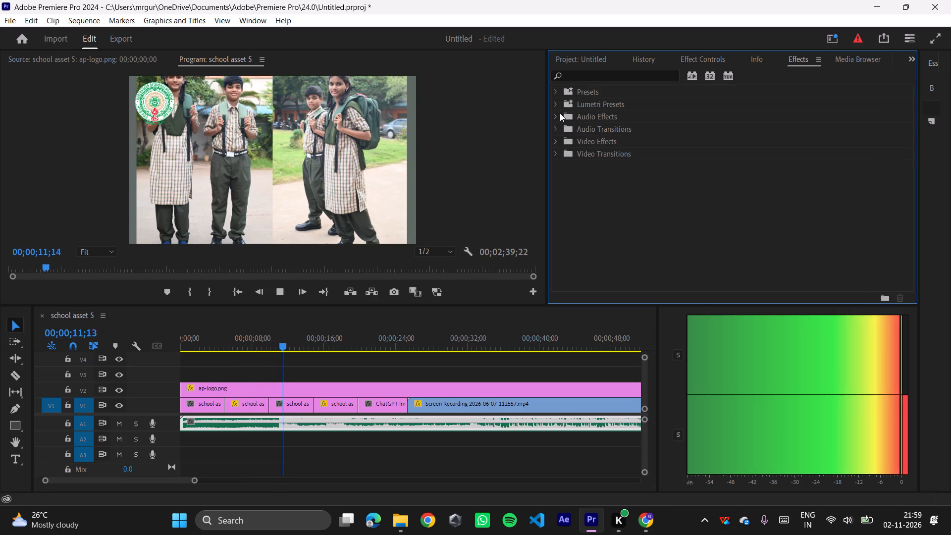
{"action": "left_click", "coordinate": [559, 113]}
{"action": "left_click", "coordinate": [557, 116]}
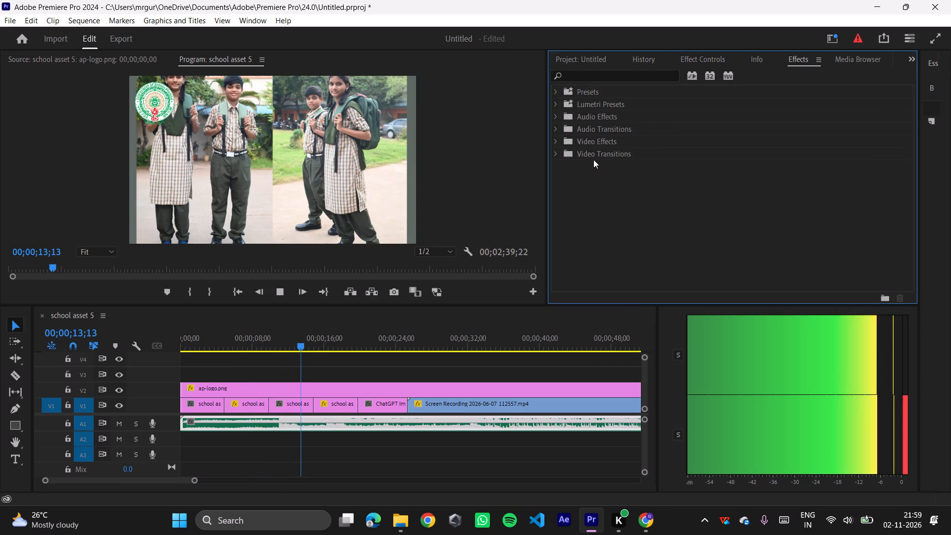
{"action": "left_click", "coordinate": [589, 152]}
{"action": "left_click", "coordinate": [557, 152]}
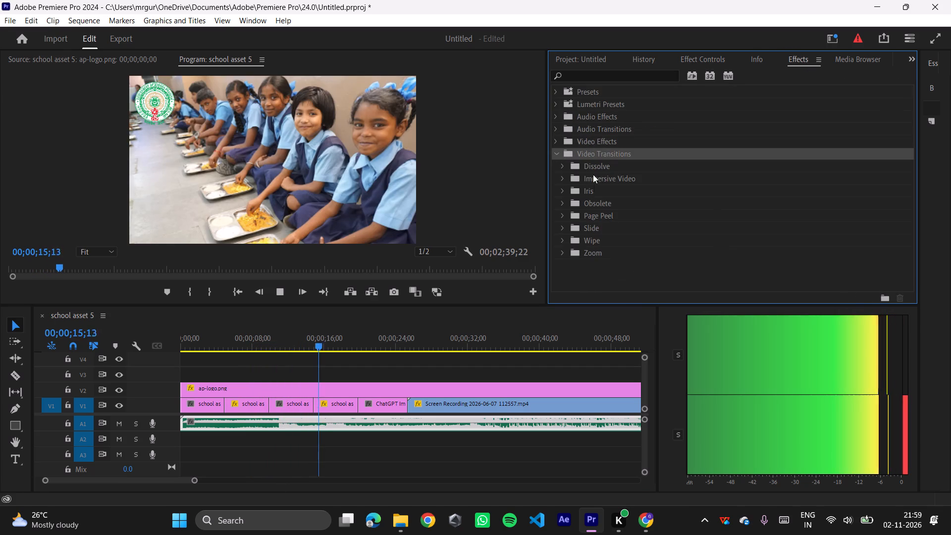
{"action": "left_click", "coordinate": [561, 251]}
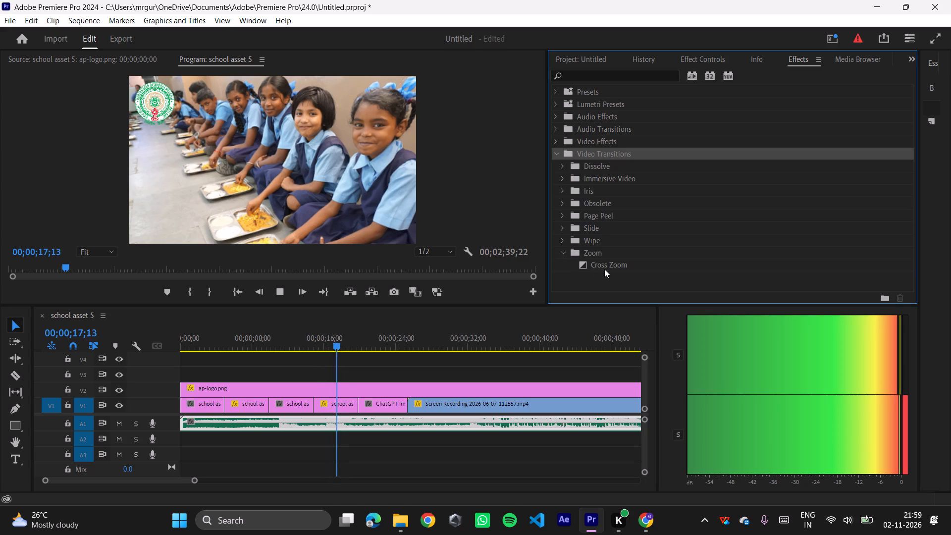
{"action": "left_click", "coordinate": [604, 266]}
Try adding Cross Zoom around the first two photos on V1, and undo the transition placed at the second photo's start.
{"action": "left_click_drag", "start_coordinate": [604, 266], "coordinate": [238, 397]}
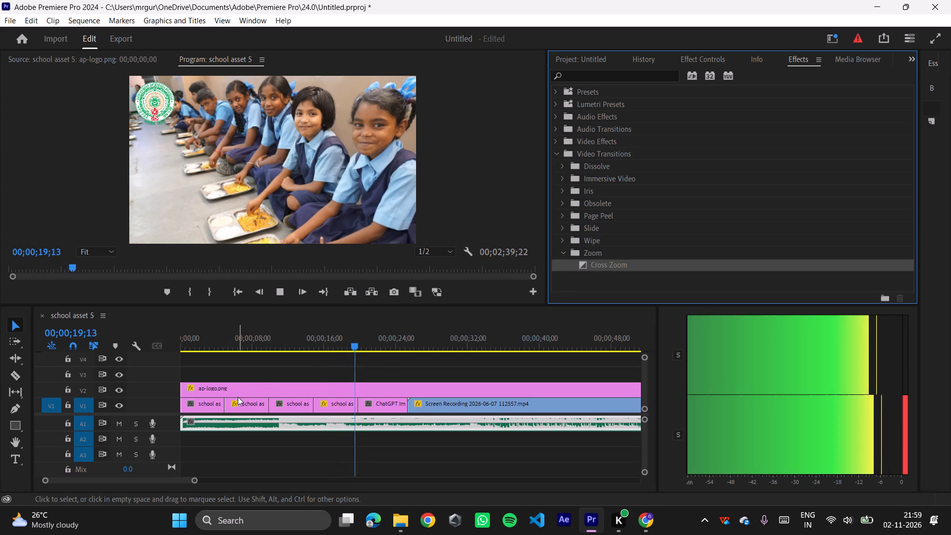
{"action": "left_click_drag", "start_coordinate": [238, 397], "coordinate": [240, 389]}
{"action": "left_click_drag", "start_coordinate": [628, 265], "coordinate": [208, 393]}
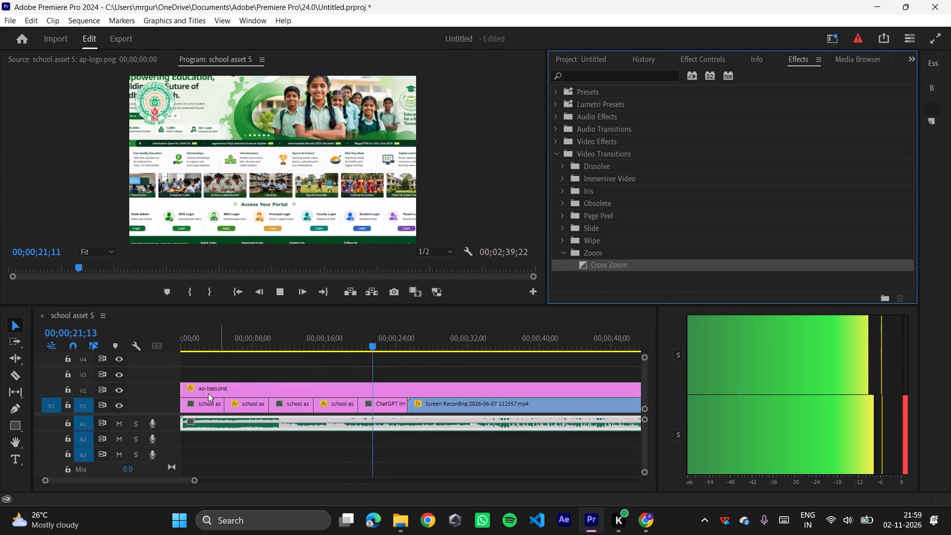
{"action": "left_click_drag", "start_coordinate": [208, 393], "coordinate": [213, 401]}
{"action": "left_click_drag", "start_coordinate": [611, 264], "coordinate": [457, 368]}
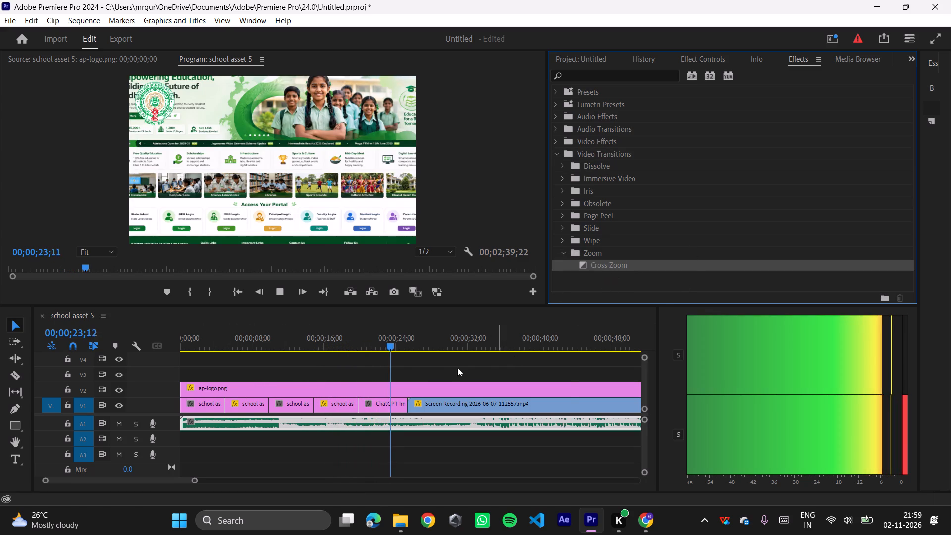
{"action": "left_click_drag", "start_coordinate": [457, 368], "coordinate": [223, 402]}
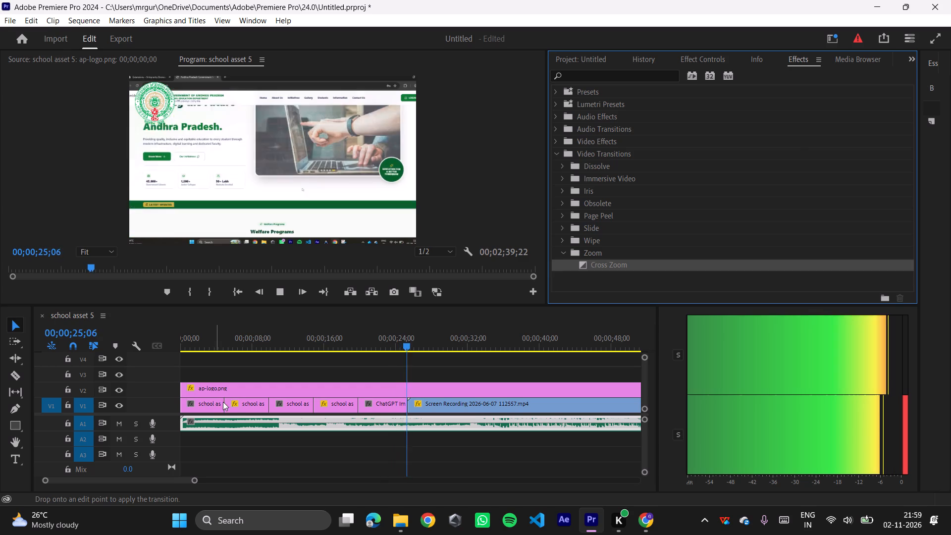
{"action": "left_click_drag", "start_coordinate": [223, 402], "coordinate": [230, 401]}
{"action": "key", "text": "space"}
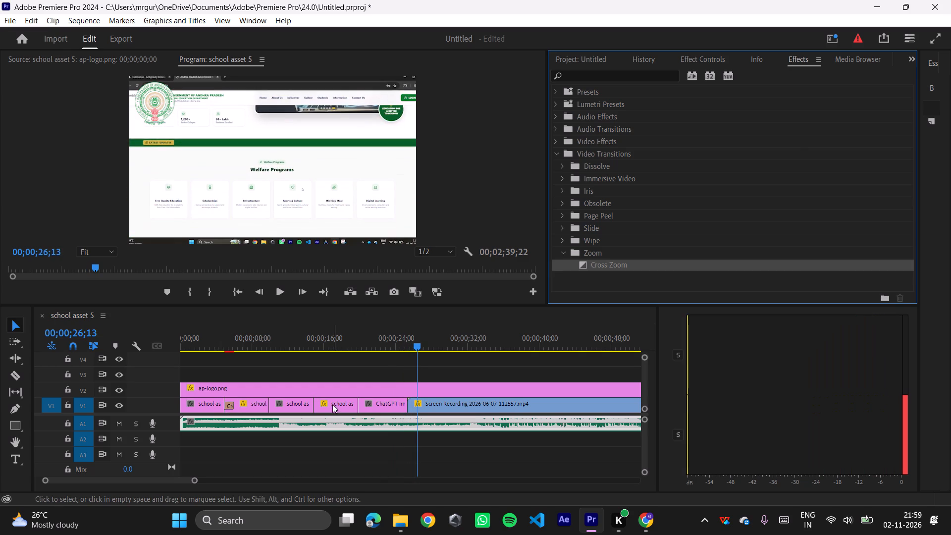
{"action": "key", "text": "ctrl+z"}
Apply the Cross Zoom transition centred on the cut between the first and second photos on V1.
{"action": "left_click_drag", "start_coordinate": [600, 265], "coordinate": [223, 403]}
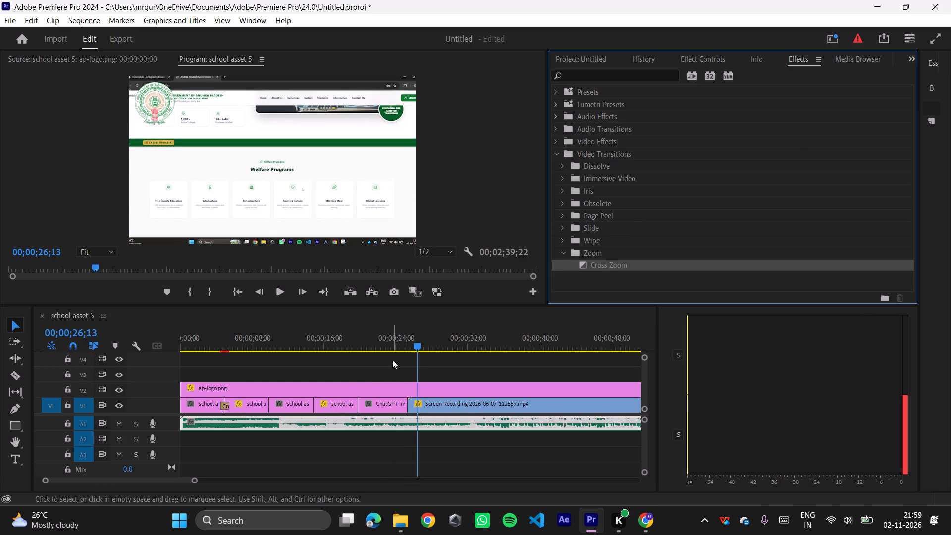
Play the sequence from before the first cut on V1 to check the Cross Zoom transition.
{"action": "left_click_drag", "start_coordinate": [418, 347], "coordinate": [225, 402]}
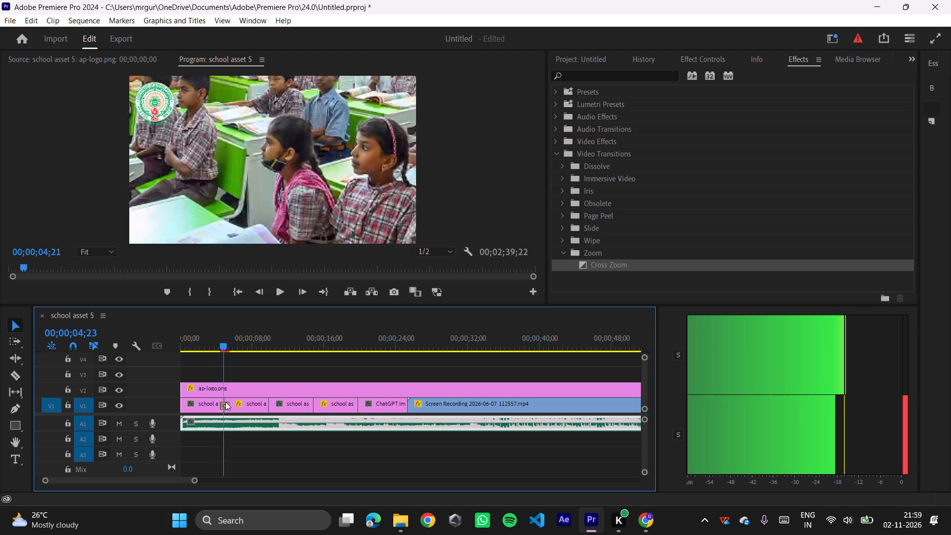
{"action": "left_click_drag", "start_coordinate": [225, 402], "coordinate": [209, 400]}
{"action": "key", "text": "space"}
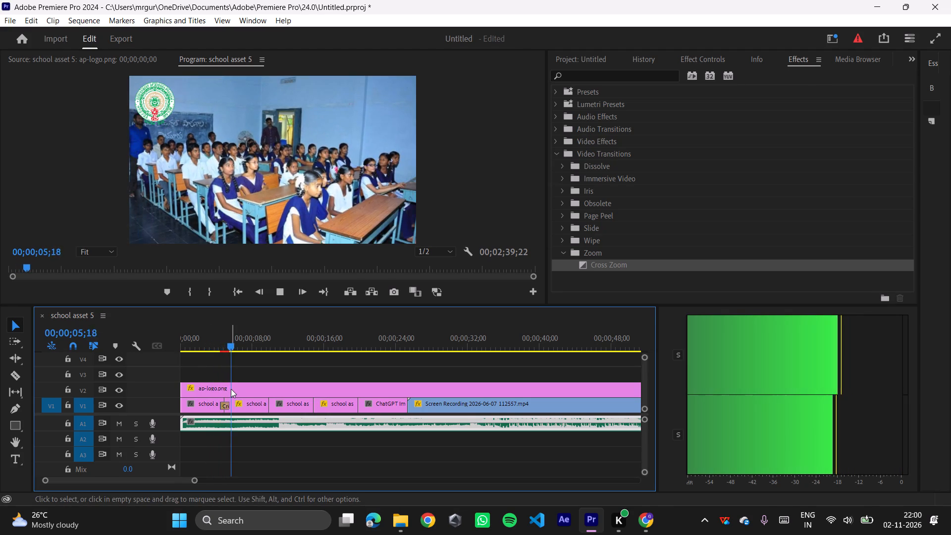
{"action": "key", "text": "space"}
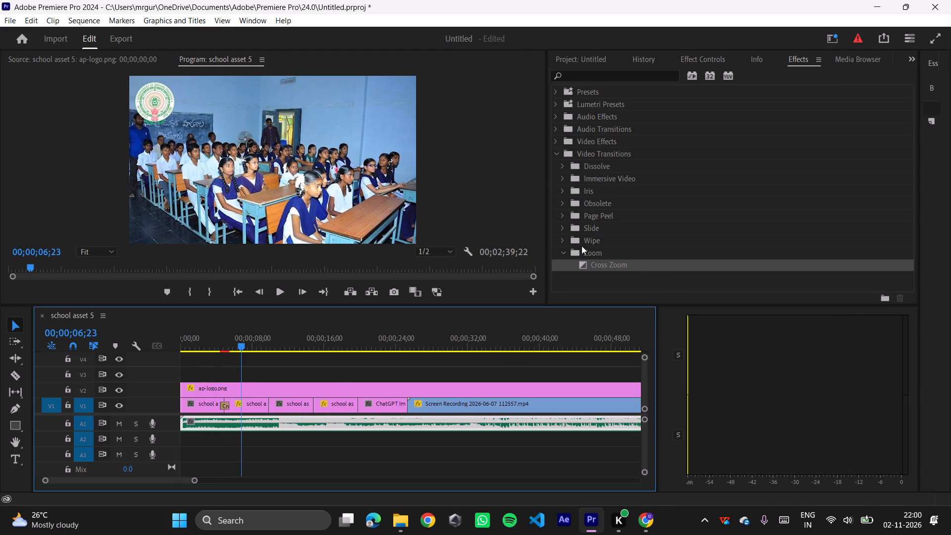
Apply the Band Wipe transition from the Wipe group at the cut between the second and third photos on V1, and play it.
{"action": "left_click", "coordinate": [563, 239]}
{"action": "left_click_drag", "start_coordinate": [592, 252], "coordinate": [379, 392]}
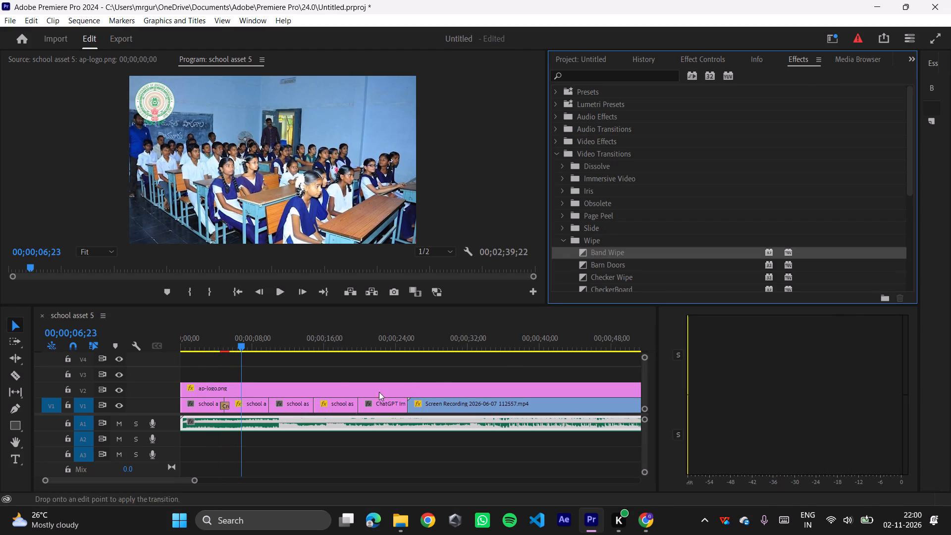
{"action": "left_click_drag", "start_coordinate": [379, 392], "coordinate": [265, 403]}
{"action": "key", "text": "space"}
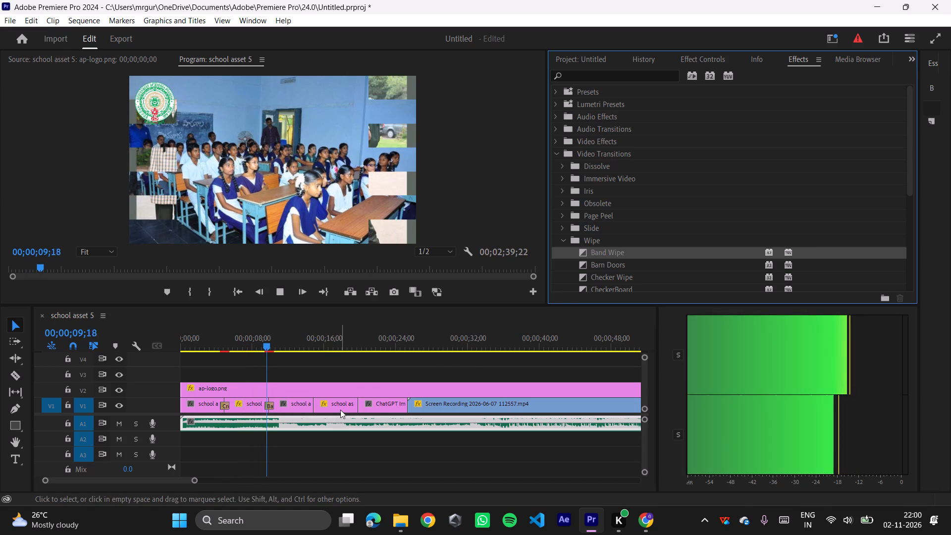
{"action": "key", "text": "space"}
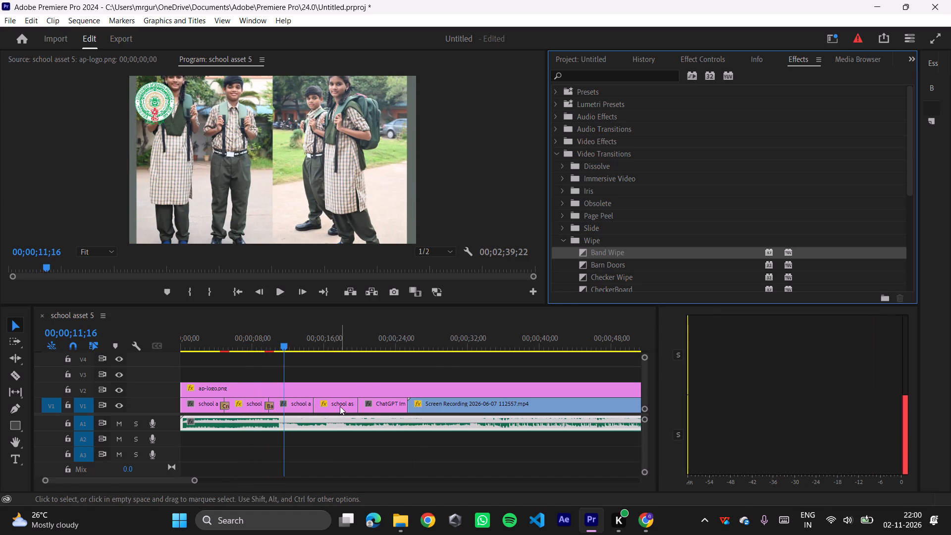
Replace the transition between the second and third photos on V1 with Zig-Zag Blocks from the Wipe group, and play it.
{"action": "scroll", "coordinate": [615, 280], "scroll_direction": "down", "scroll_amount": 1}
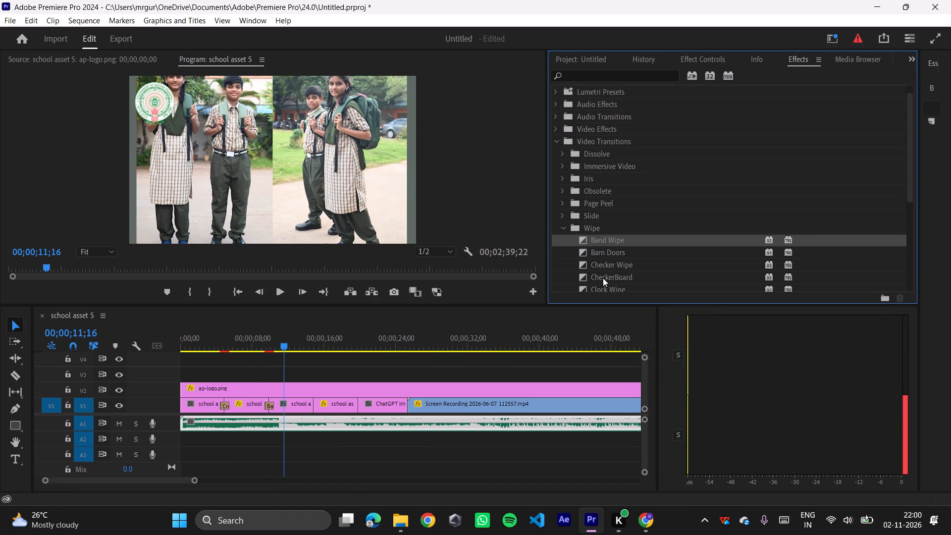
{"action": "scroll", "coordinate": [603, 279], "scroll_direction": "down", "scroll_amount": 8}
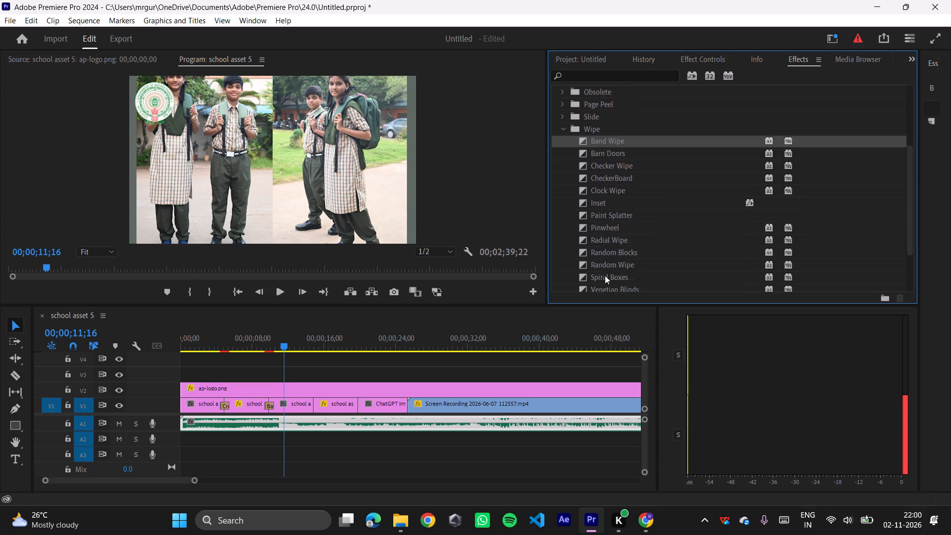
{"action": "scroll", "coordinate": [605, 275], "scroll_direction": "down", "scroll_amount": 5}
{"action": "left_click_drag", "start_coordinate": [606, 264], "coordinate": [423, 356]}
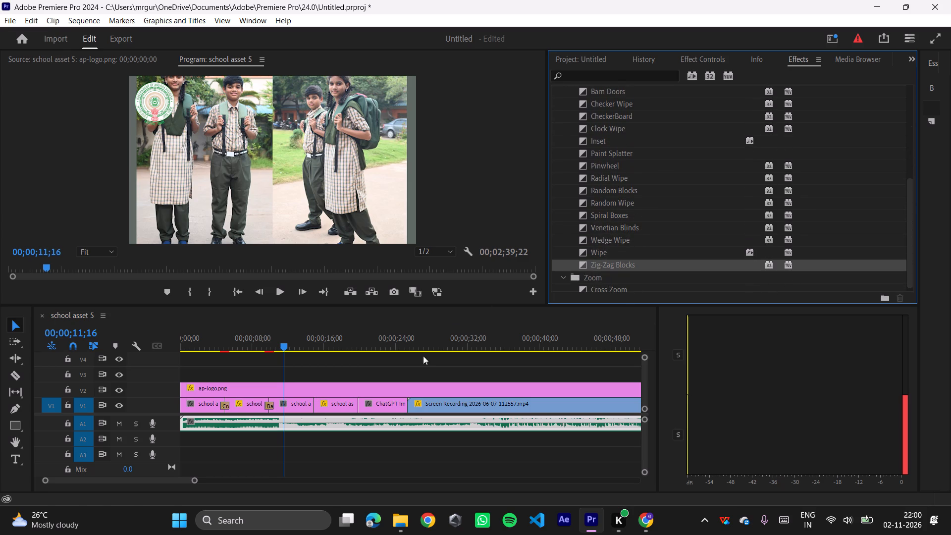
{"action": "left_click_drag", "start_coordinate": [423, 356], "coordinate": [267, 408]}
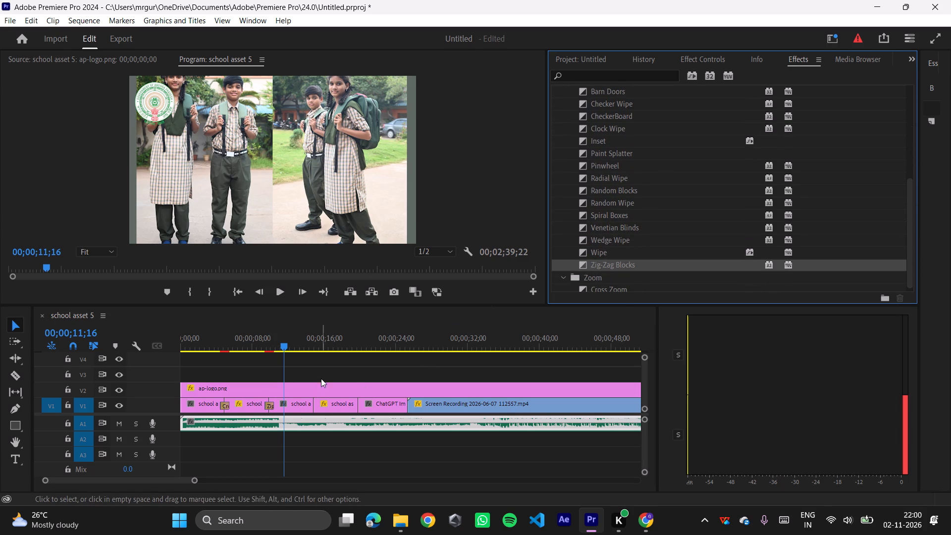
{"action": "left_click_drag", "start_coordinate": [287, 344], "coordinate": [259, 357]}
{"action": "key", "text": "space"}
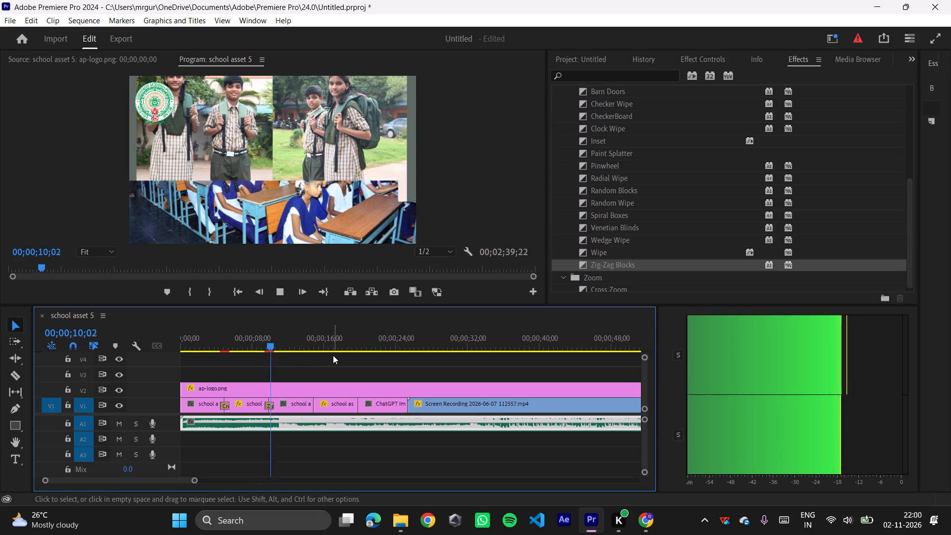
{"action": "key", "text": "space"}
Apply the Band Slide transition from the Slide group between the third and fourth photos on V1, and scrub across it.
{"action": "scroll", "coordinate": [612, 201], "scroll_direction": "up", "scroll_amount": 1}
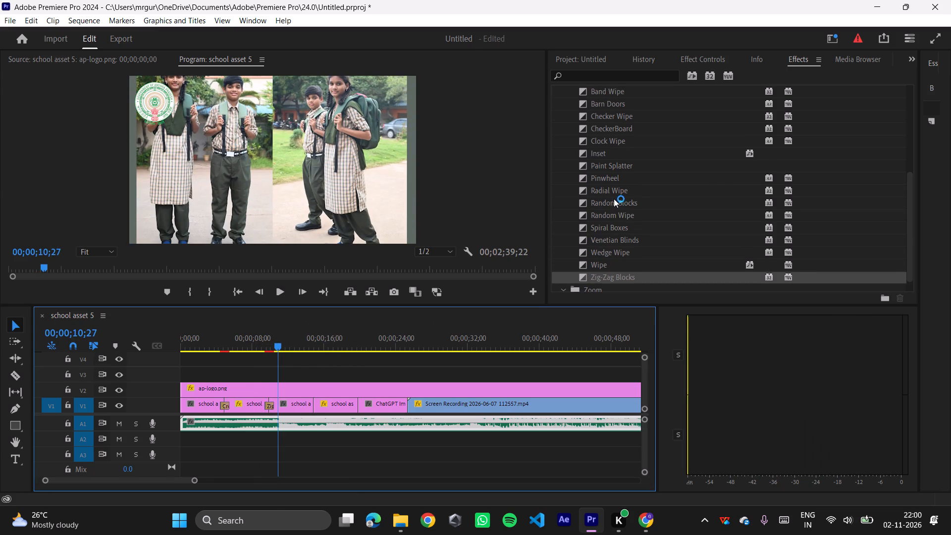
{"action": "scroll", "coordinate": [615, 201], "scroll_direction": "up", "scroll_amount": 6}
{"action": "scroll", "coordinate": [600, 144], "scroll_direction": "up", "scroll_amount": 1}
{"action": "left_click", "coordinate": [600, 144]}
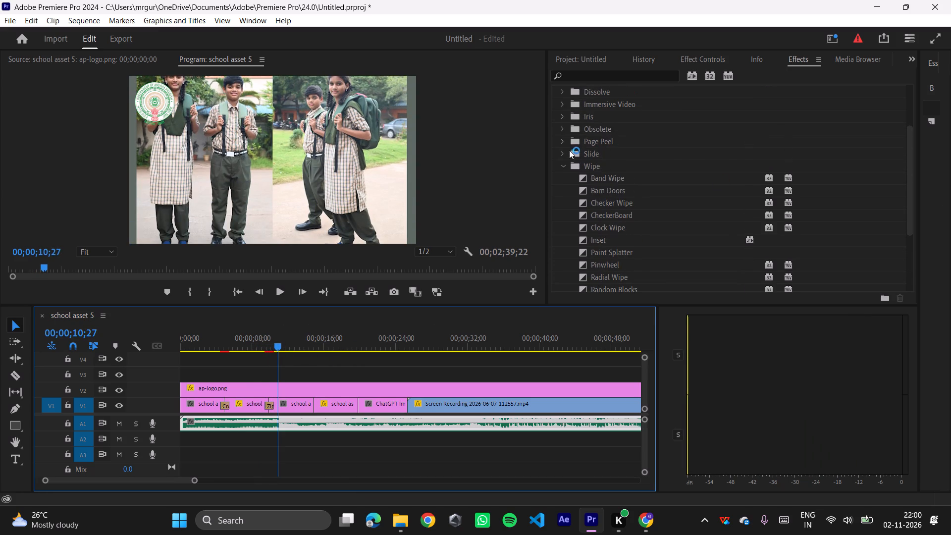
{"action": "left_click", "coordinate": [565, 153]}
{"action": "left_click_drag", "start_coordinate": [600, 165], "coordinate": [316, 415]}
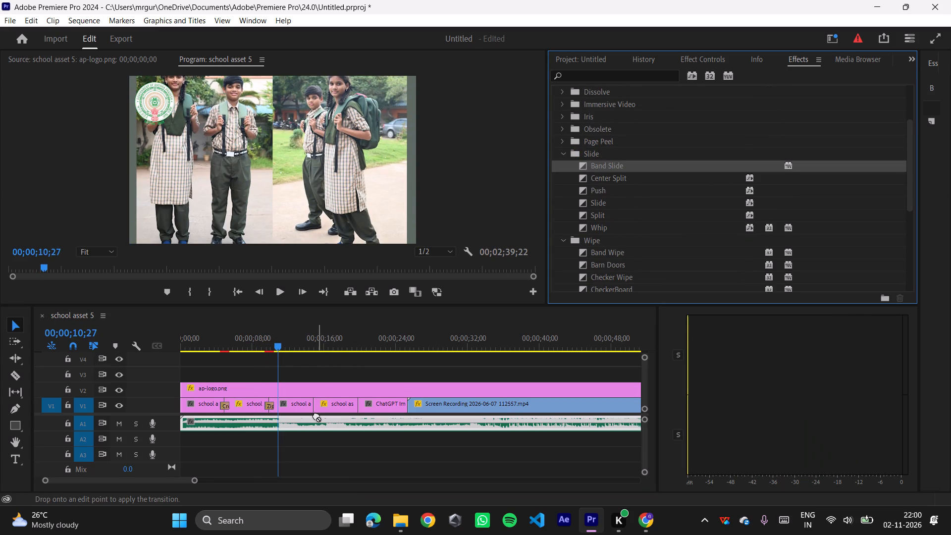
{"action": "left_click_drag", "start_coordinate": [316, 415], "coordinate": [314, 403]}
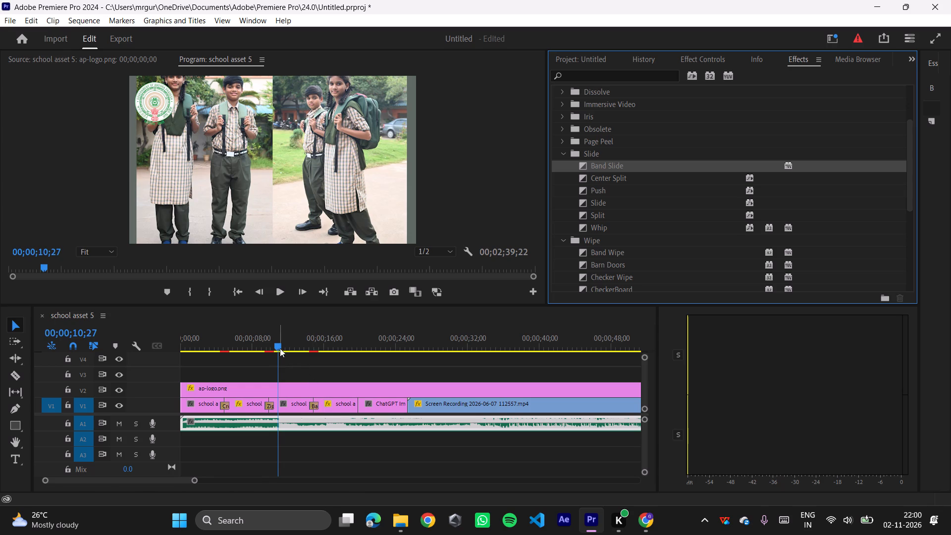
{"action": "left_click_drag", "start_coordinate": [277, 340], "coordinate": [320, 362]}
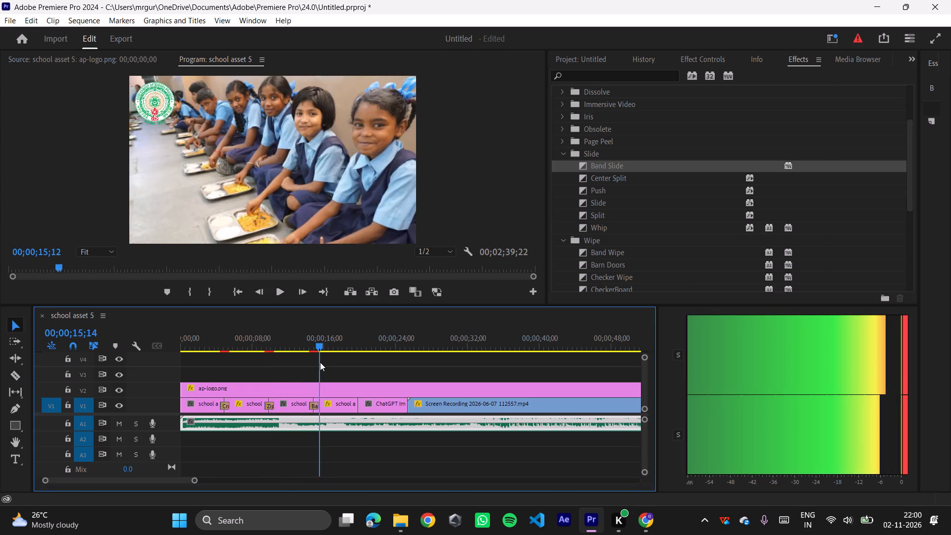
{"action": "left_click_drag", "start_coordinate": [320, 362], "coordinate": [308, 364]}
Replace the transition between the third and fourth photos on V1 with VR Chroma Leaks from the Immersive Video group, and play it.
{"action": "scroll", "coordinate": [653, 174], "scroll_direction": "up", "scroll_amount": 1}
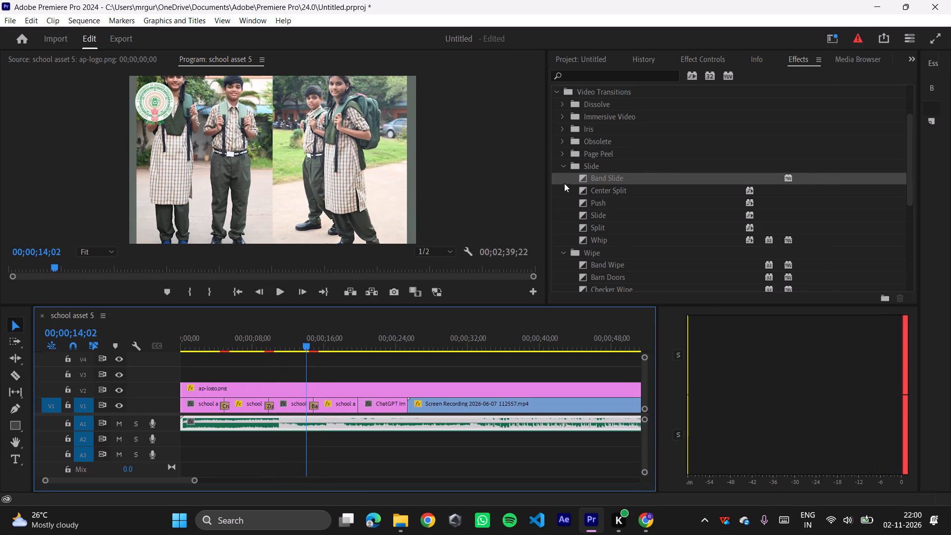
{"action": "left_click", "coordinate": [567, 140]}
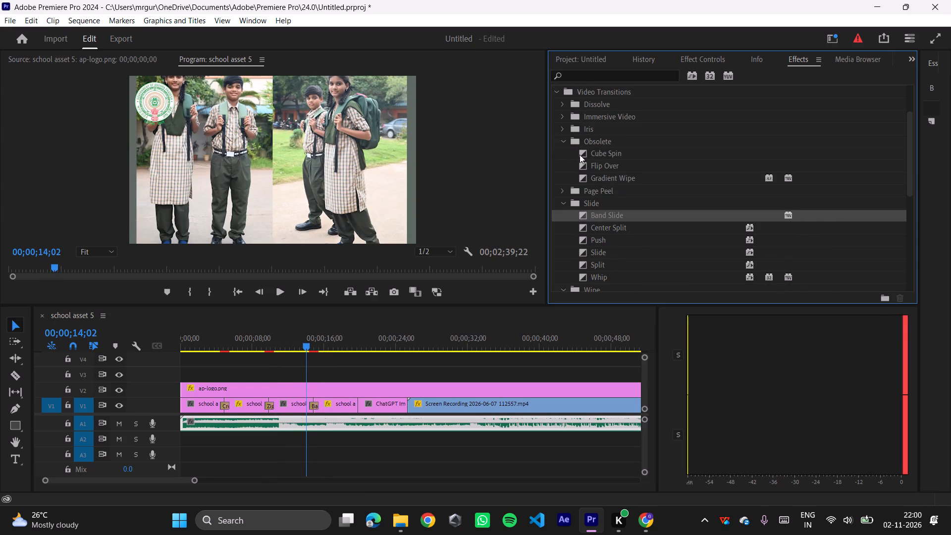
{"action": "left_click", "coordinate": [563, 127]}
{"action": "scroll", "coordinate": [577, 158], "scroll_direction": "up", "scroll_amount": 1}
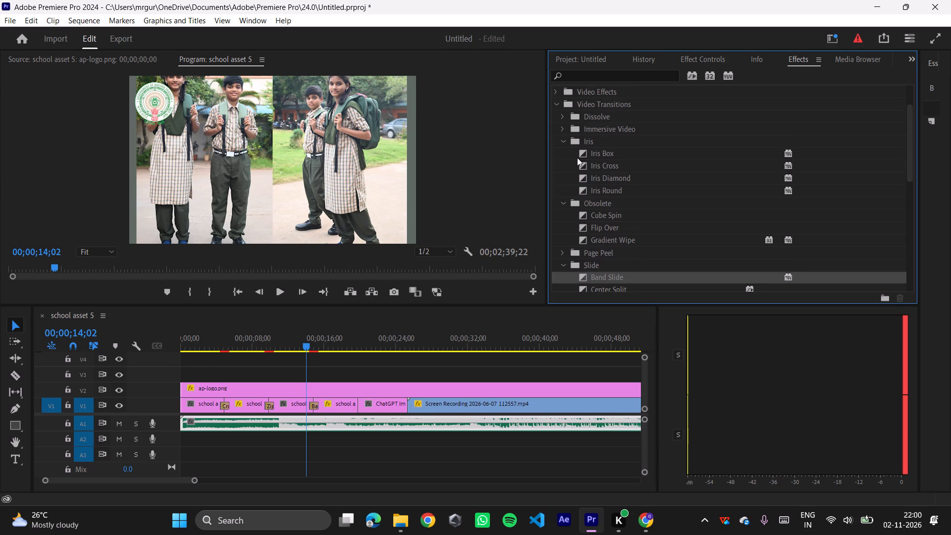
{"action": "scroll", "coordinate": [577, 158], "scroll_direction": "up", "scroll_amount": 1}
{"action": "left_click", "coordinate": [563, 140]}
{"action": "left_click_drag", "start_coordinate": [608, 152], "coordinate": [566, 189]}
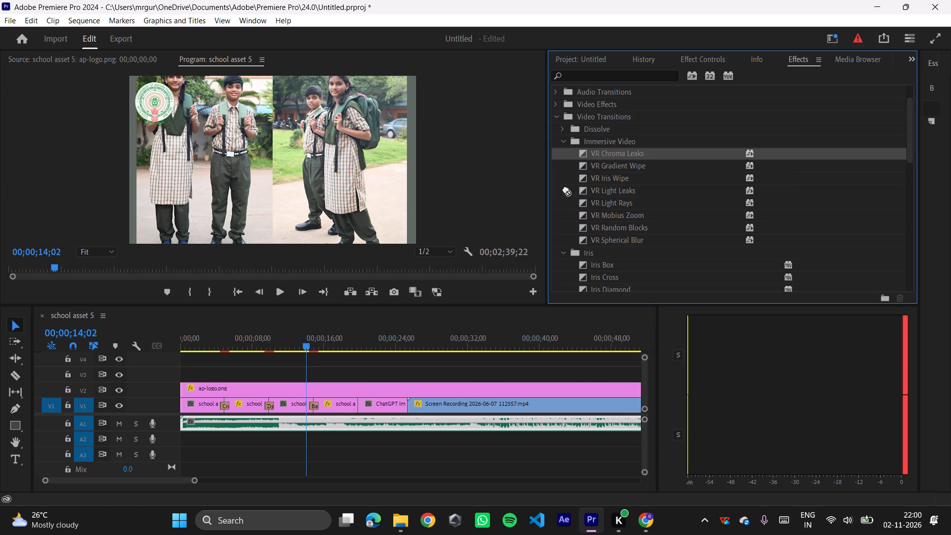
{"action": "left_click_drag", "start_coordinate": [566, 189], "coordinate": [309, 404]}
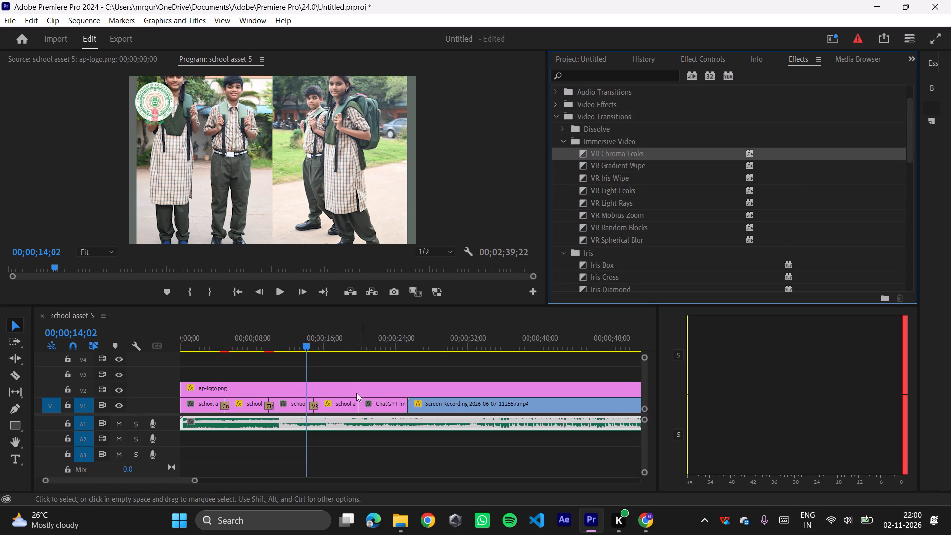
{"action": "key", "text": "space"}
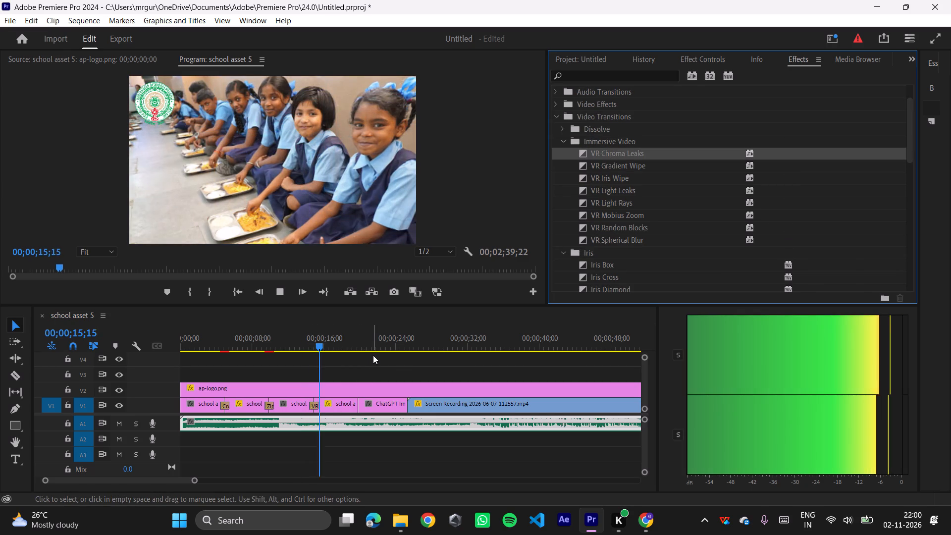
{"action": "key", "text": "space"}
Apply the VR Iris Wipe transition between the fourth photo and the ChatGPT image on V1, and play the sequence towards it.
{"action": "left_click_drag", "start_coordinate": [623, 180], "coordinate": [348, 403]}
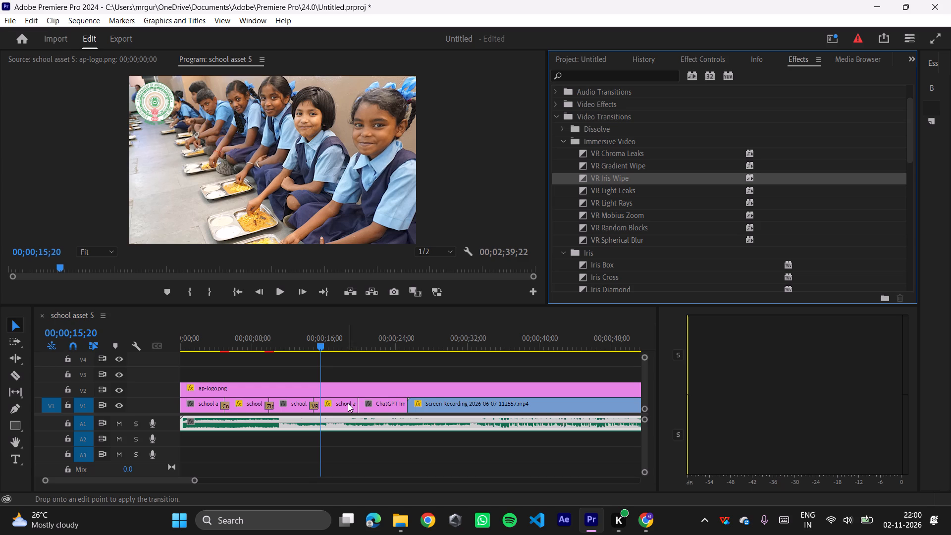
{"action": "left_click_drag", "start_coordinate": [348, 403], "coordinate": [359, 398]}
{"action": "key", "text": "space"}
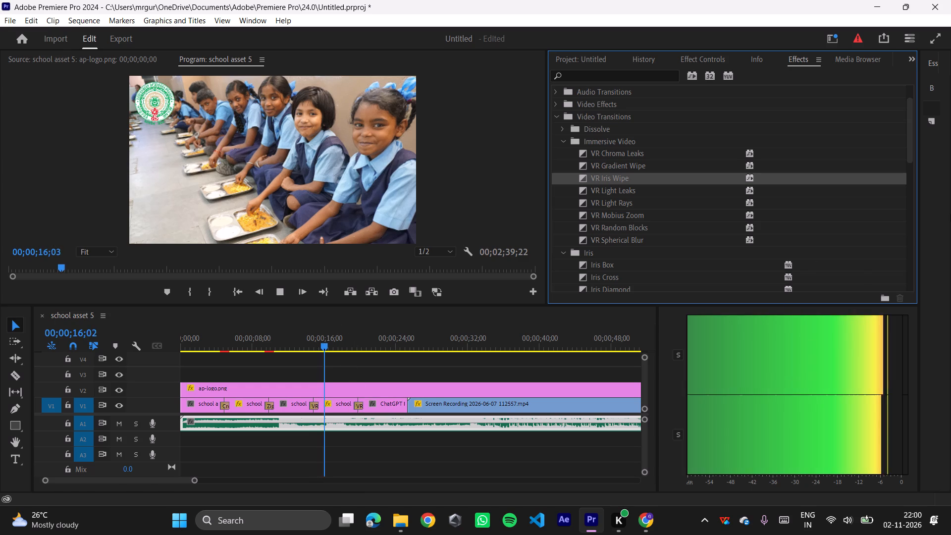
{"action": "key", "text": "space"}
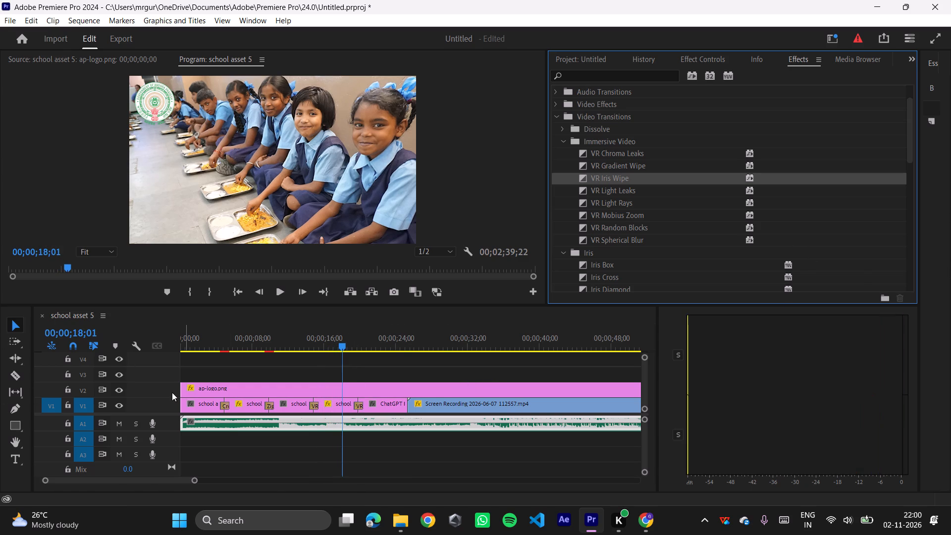
Shorten the first two photos on V1 from their ends, with the second photo moved back against the first.
{"action": "left_click", "coordinate": [207, 400]}
{"action": "left_click_drag", "start_coordinate": [220, 399], "coordinate": [165, 405]}
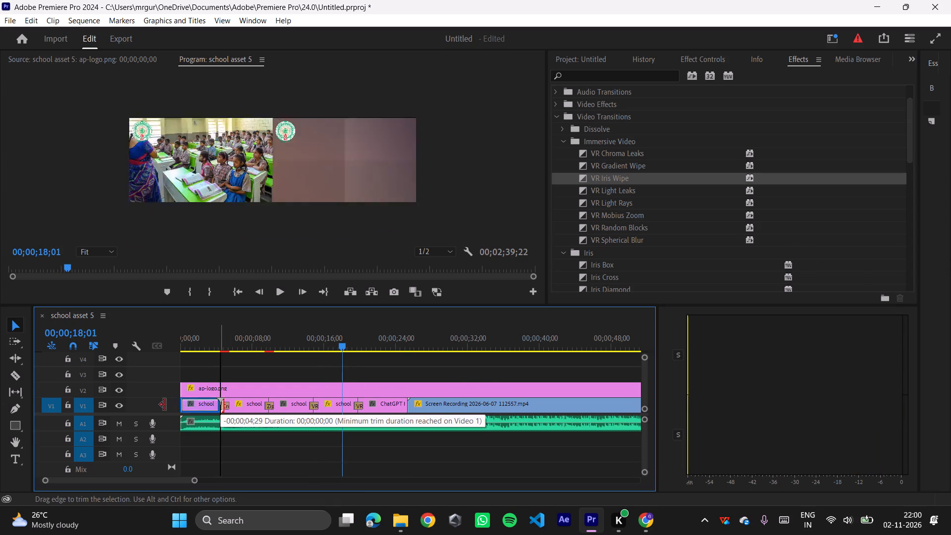
{"action": "left_click_drag", "start_coordinate": [165, 405], "coordinate": [204, 405]}
{"action": "left_click_drag", "start_coordinate": [233, 402], "coordinate": [211, 404]}
{"action": "left_click_drag", "start_coordinate": [251, 402], "coordinate": [240, 411]}
Move the third photo on V1 back against the second photo and shorten it from its end.
{"action": "left_click_drag", "start_coordinate": [284, 405], "coordinate": [252, 410]}
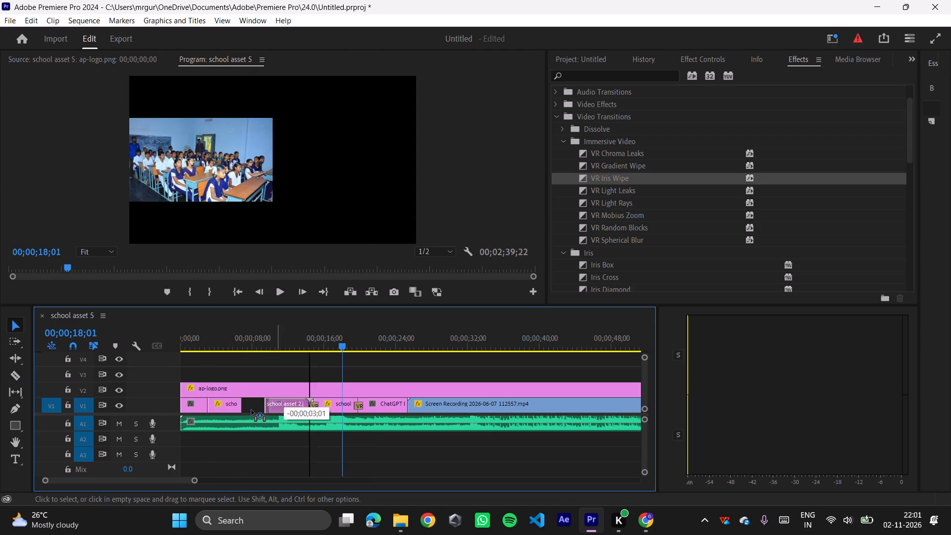
{"action": "left_click_drag", "start_coordinate": [252, 410], "coordinate": [260, 408]}
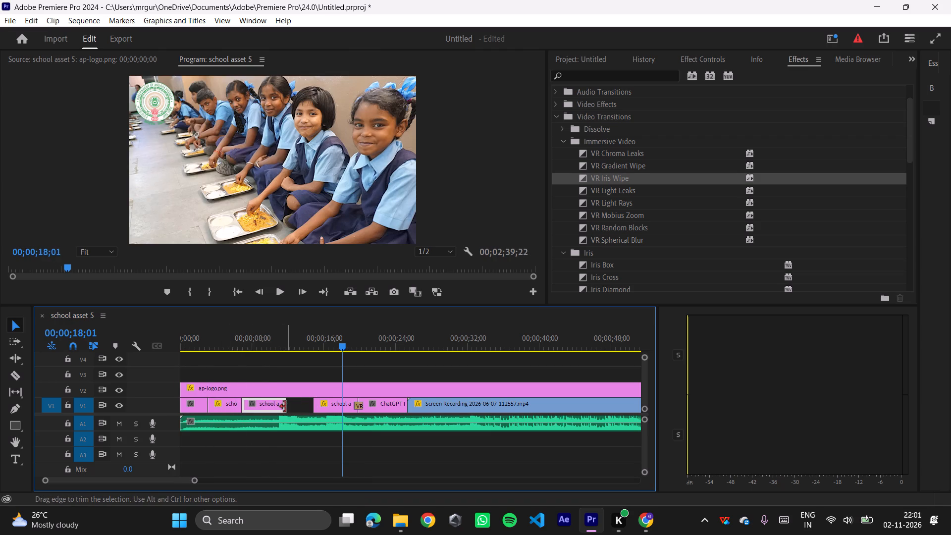
{"action": "left_click_drag", "start_coordinate": [285, 407], "coordinate": [269, 412]}
Extend the fourth photo's start back to the third photo on V1 and trim its end to a shorter duration.
{"action": "left_click_drag", "start_coordinate": [317, 408], "coordinate": [271, 415]}
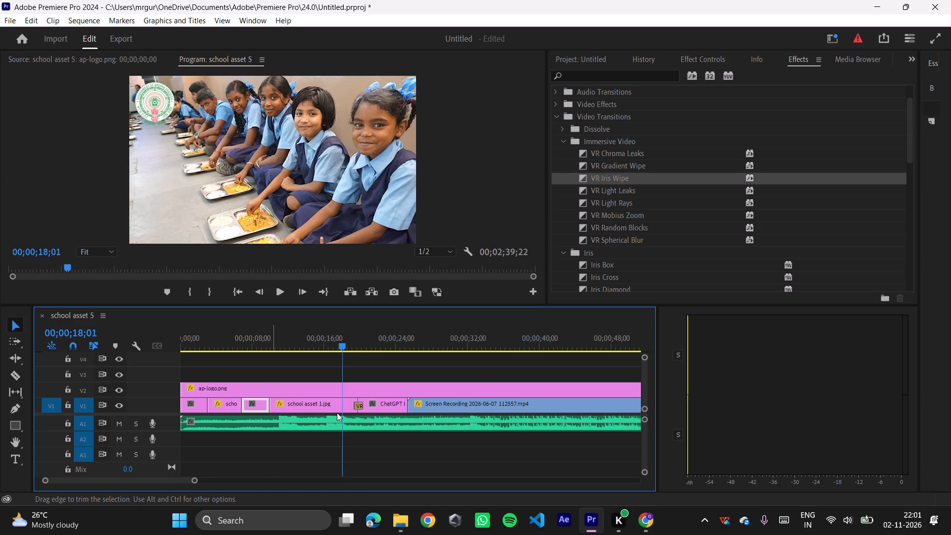
{"action": "left_click", "coordinate": [351, 406]}
{"action": "left_click", "coordinate": [356, 405]}
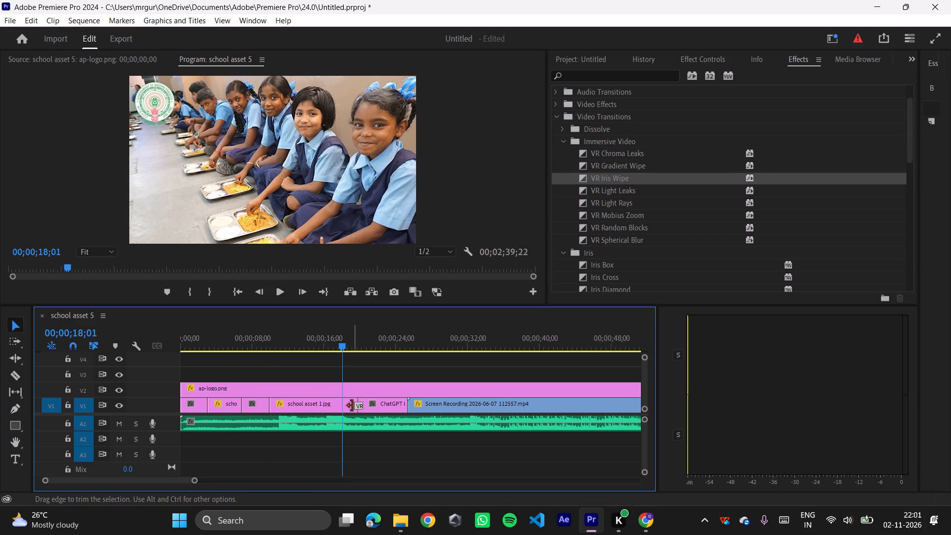
{"action": "left_click_drag", "start_coordinate": [352, 406], "coordinate": [303, 412]}
Move the ChatGPT image on V1 back against the fourth photo and trim its end to the playhead at 00;00;18;01.
{"action": "left_click_drag", "start_coordinate": [378, 405], "coordinate": [332, 410]}
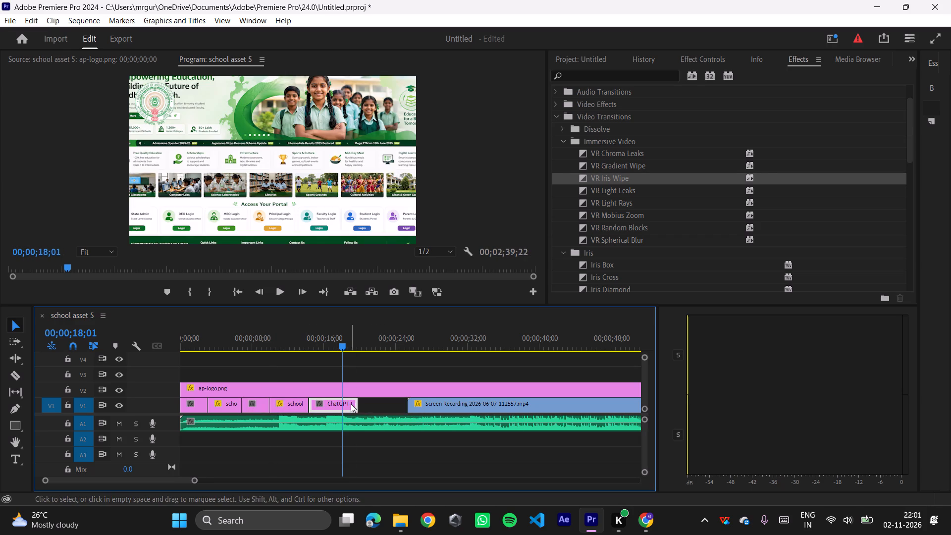
{"action": "left_click_drag", "start_coordinate": [356, 403], "coordinate": [344, 407]}
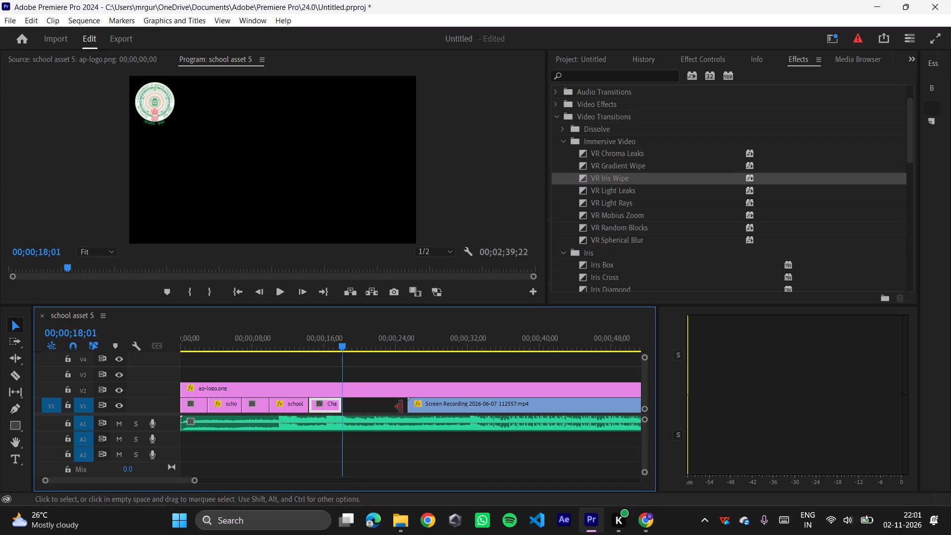
Move the screen recording on V1 back against the end of the ChatGPT image to close the gap.
{"action": "left_click_drag", "start_coordinate": [434, 406], "coordinate": [372, 411]}
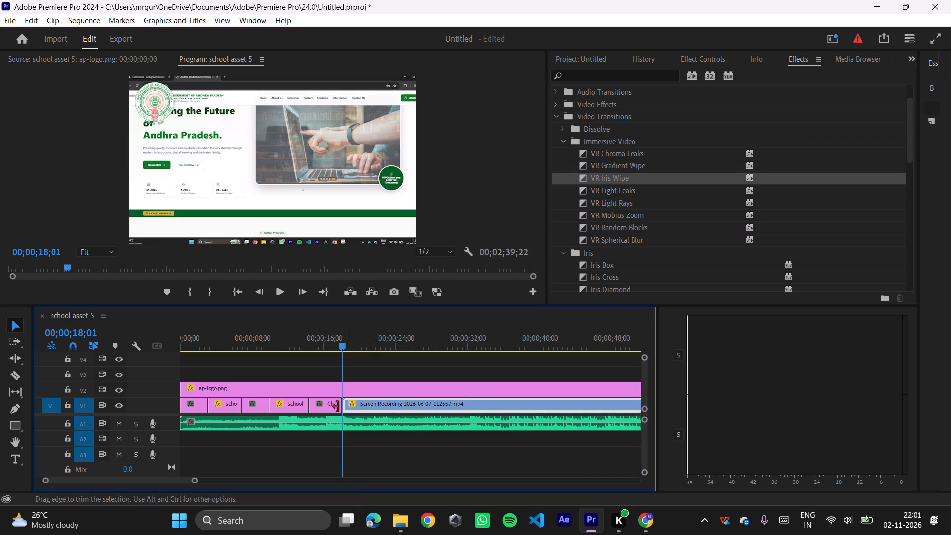
Scrub through the screen recording on V1 and split it with the Razor tool at 00;00;31;14.
{"action": "left_click_drag", "start_coordinate": [344, 345], "coordinate": [402, 353]}
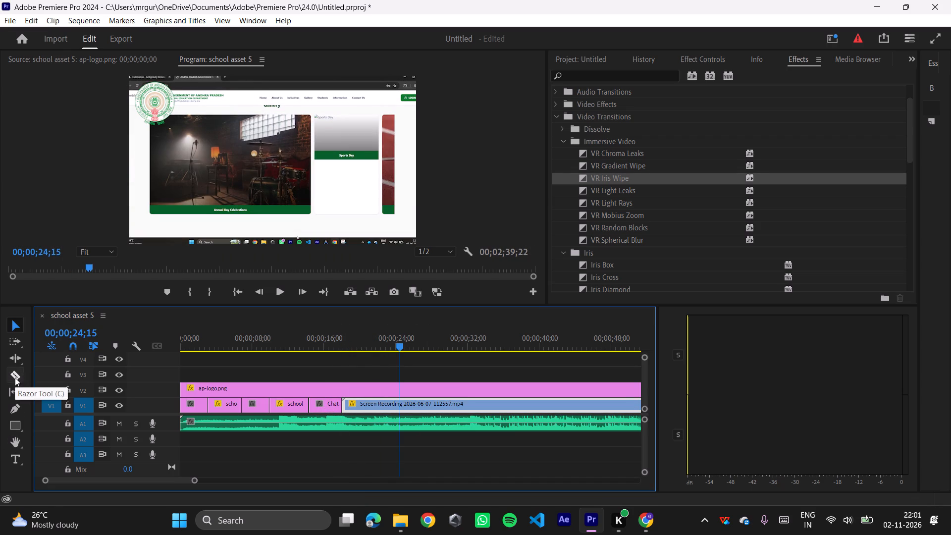
{"action": "key", "text": "c"}
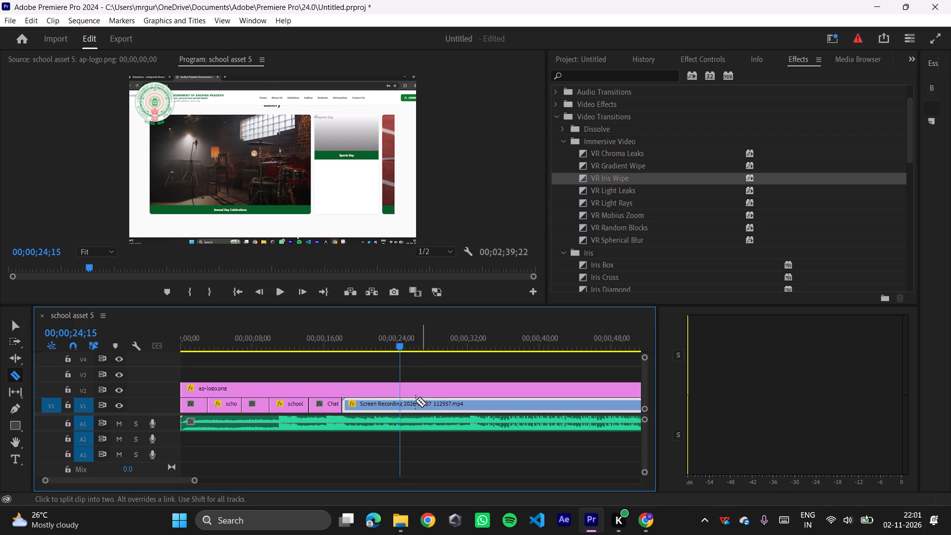
{"action": "left_click_drag", "start_coordinate": [400, 344], "coordinate": [357, 361]}
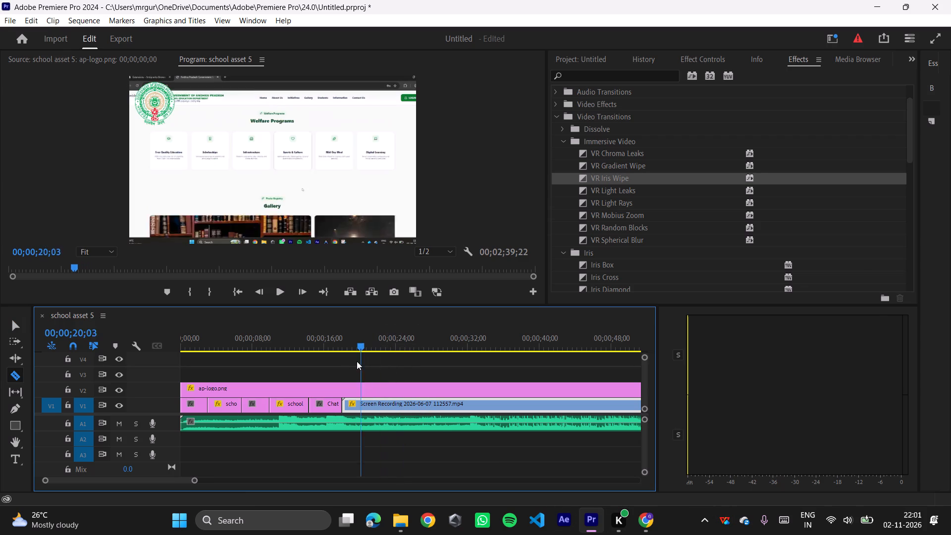
{"action": "left_click_drag", "start_coordinate": [357, 361], "coordinate": [427, 366]}
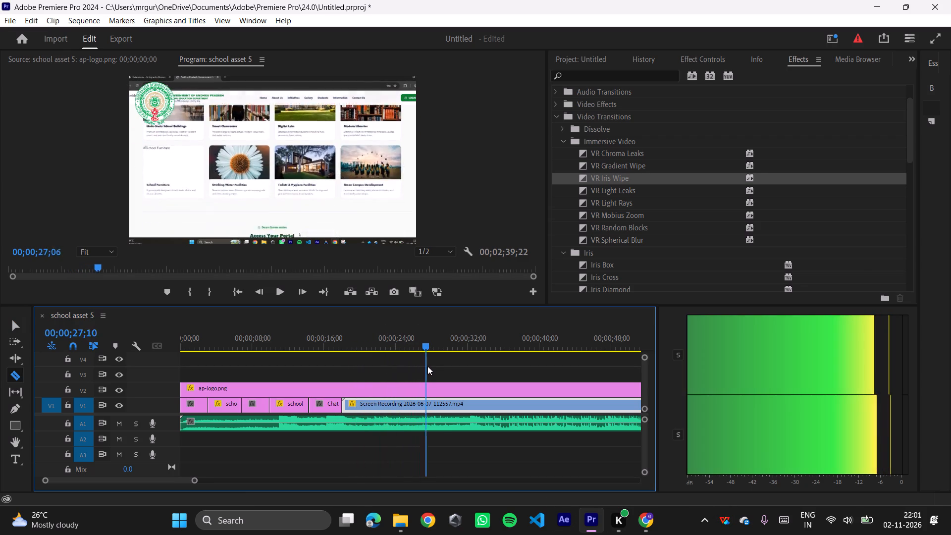
{"action": "left_click_drag", "start_coordinate": [427, 366], "coordinate": [478, 369]}
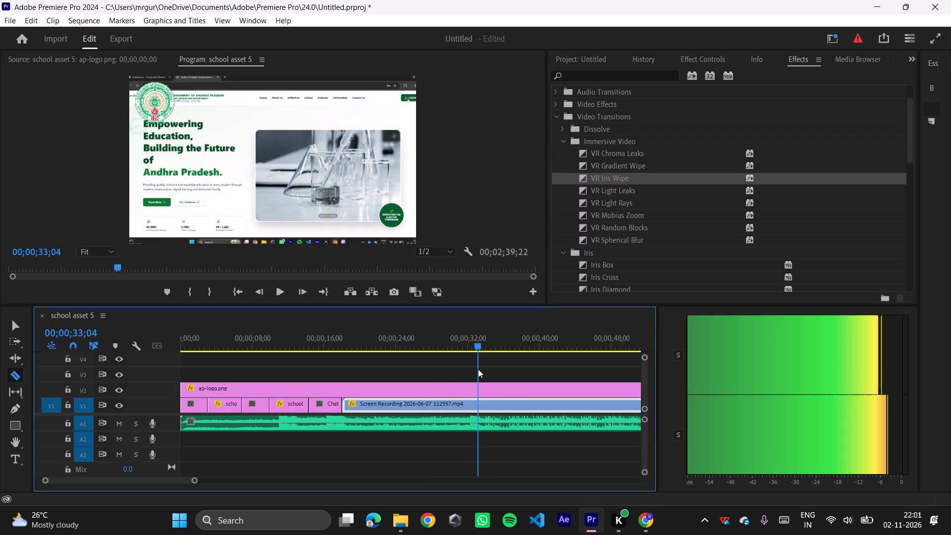
{"action": "left_click_drag", "start_coordinate": [478, 369], "coordinate": [463, 370]}
{"action": "left_click", "coordinate": [462, 405]}
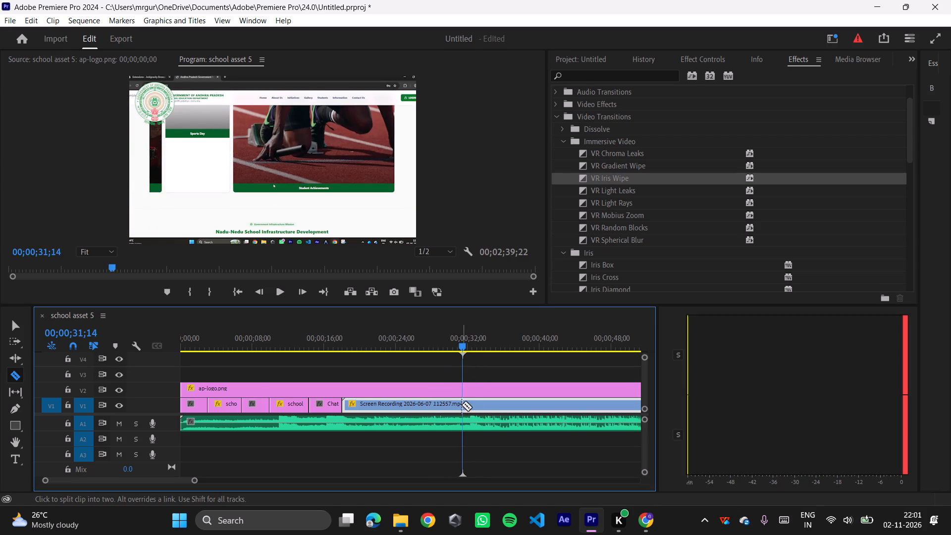
Find where the portal login gives way to the student information page and split the screen recording at 00;01;01;02.
{"action": "left_click_drag", "start_coordinate": [462, 349], "coordinate": [561, 367]}
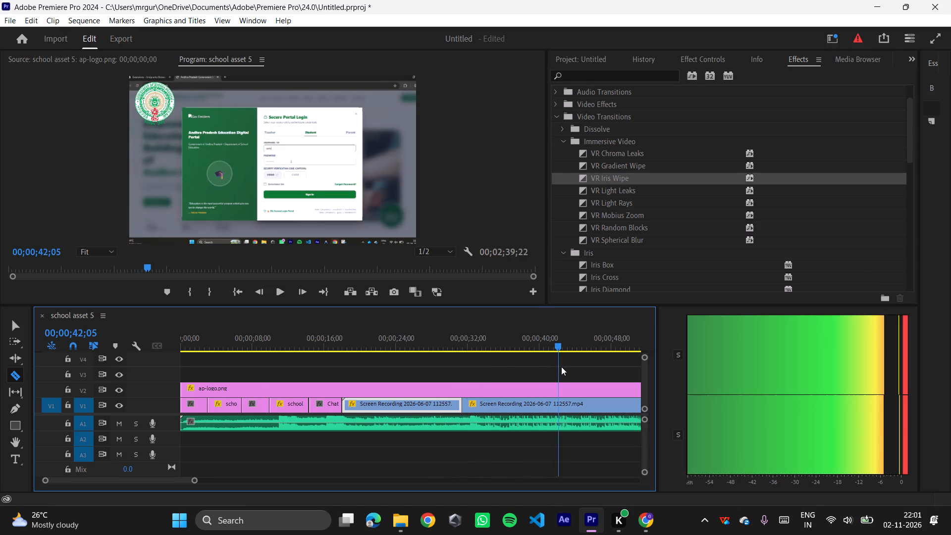
{"action": "left_click_drag", "start_coordinate": [561, 367], "coordinate": [649, 374]}
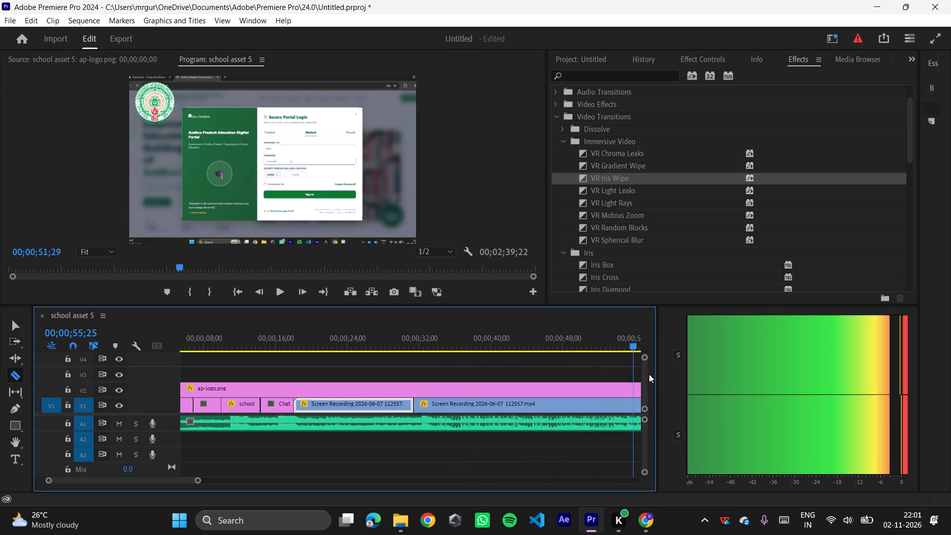
{"action": "left_click_drag", "start_coordinate": [649, 374], "coordinate": [488, 387]}
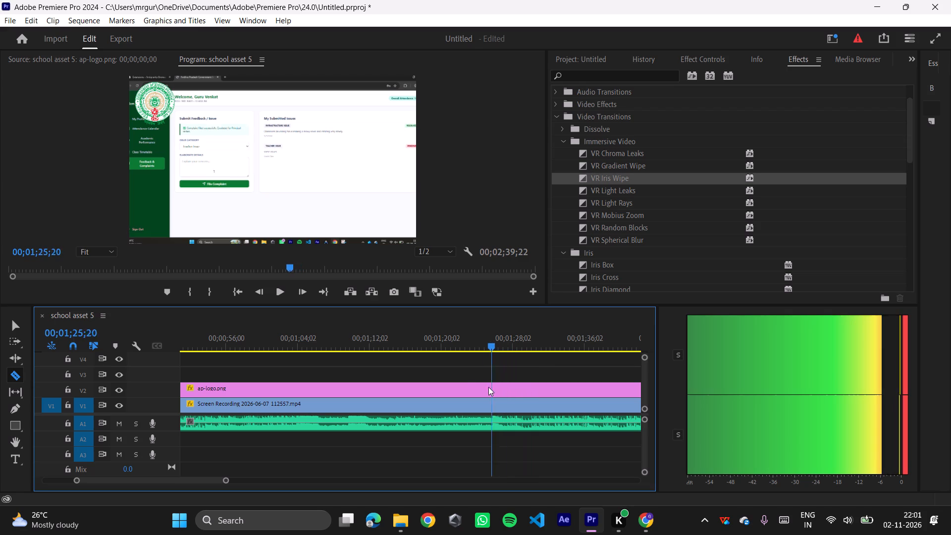
{"action": "left_click_drag", "start_coordinate": [488, 387], "coordinate": [334, 392]}
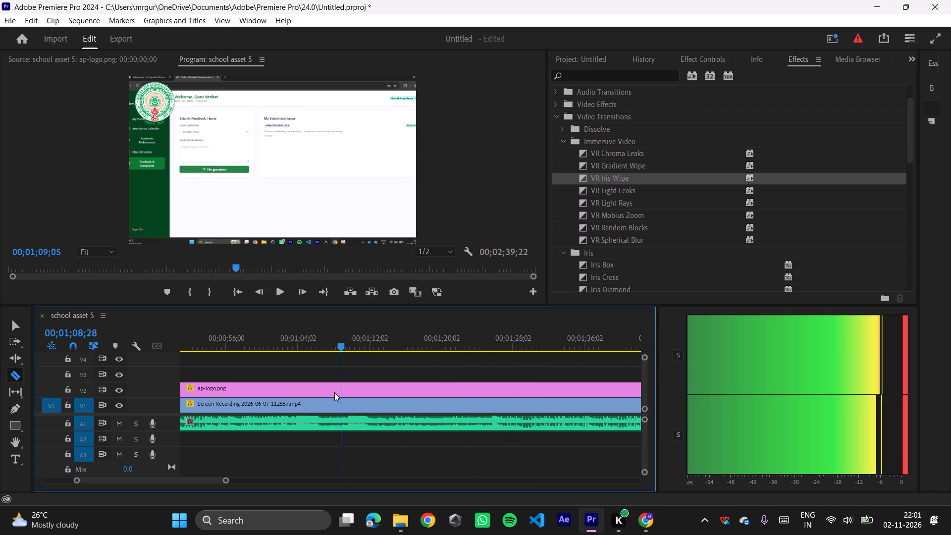
{"action": "left_click_drag", "start_coordinate": [334, 392], "coordinate": [231, 400]}
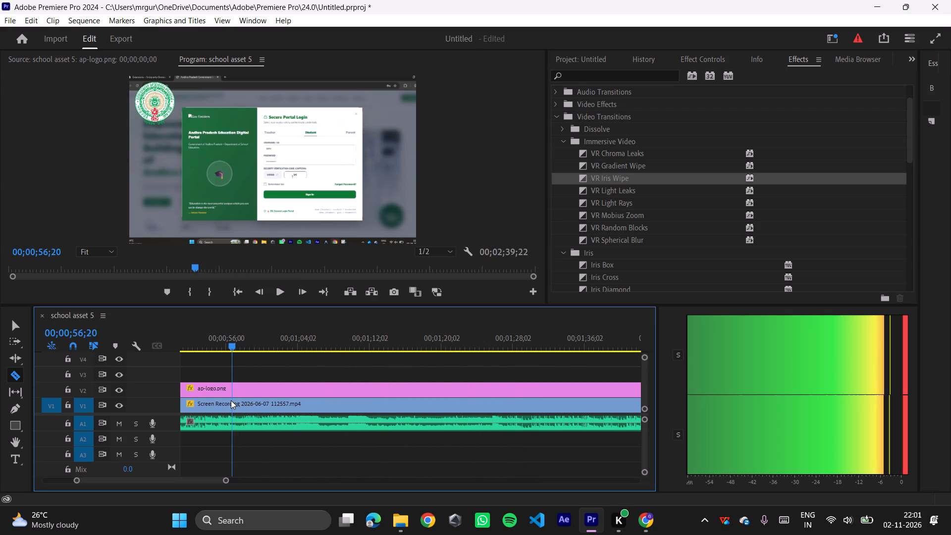
{"action": "left_click_drag", "start_coordinate": [231, 400], "coordinate": [264, 395]}
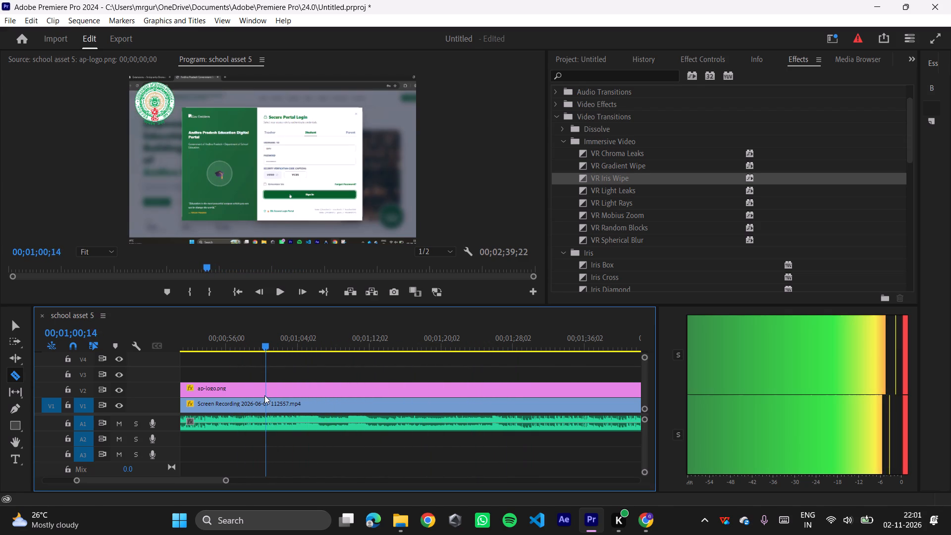
{"action": "left_click_drag", "start_coordinate": [264, 395], "coordinate": [262, 395]}
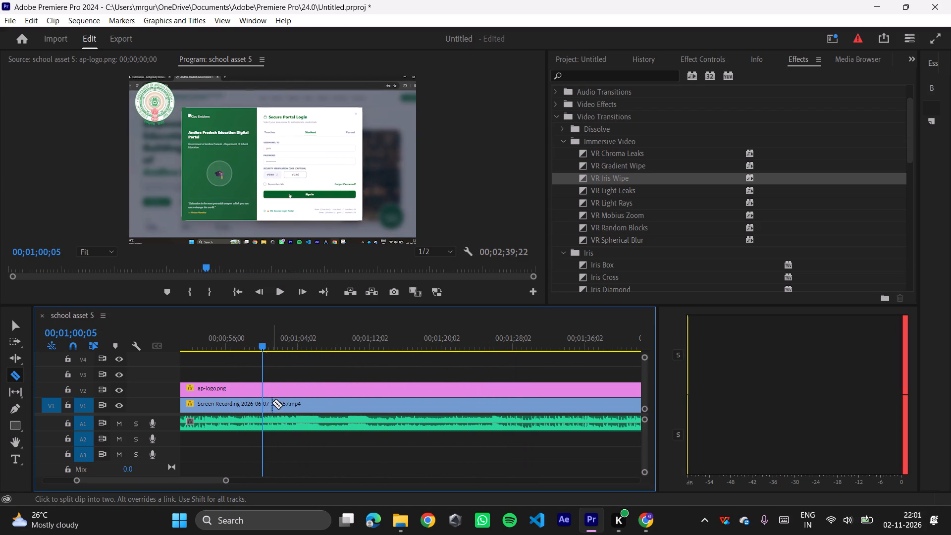
{"action": "left_click_drag", "start_coordinate": [261, 351], "coordinate": [270, 352]}
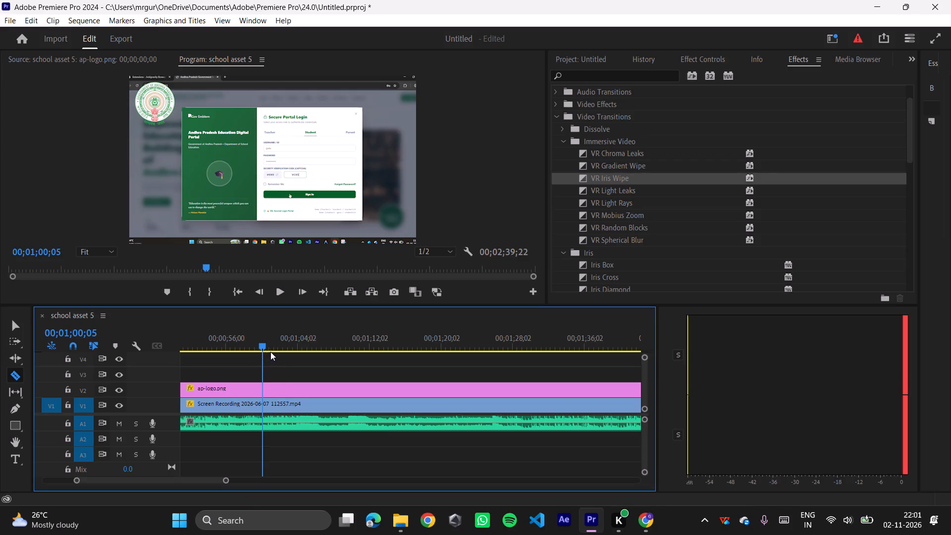
{"action": "left_click_drag", "start_coordinate": [270, 352], "coordinate": [270, 352]}
{"action": "left_click_drag", "start_coordinate": [263, 346], "coordinate": [272, 345]}
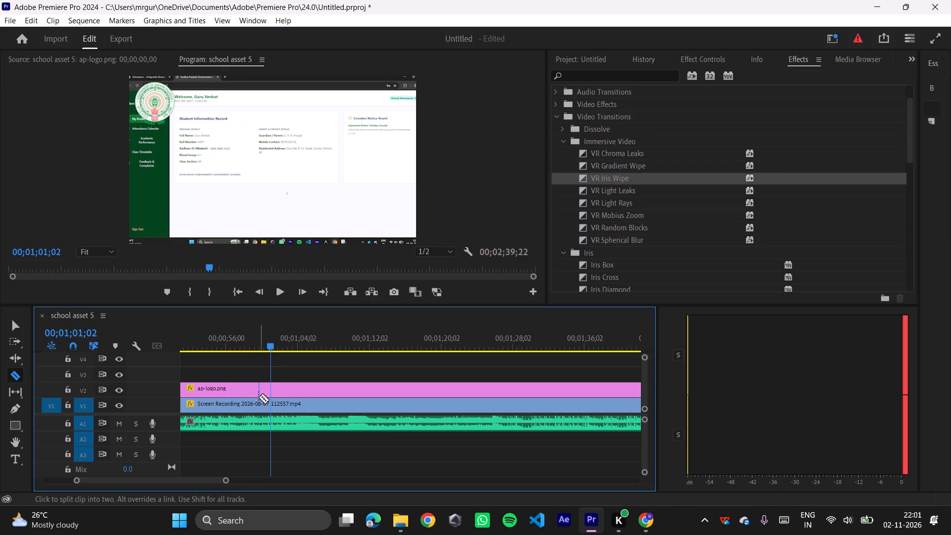
{"action": "left_click", "coordinate": [270, 403]}
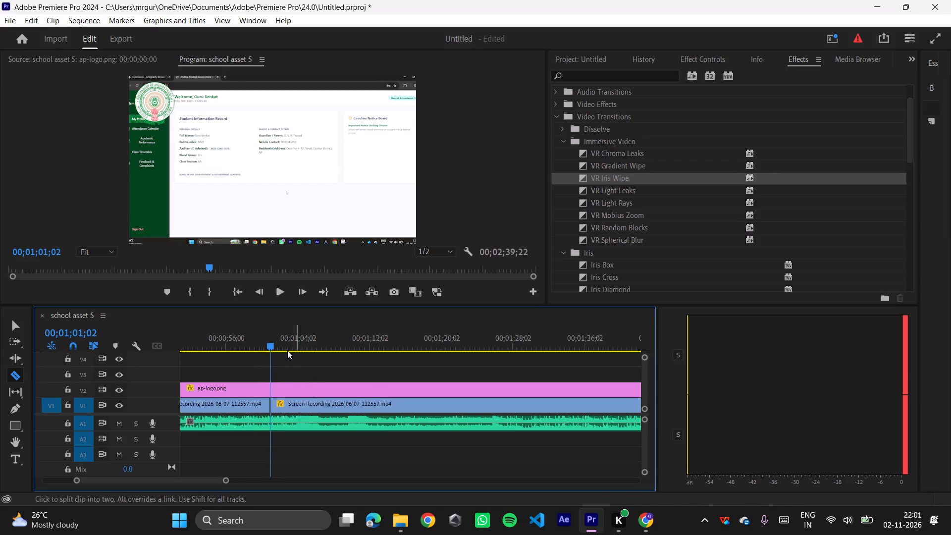
Scrub past the feedback section and split the screen recording on V1 at 00;01;30;17, where the home page returns.
{"action": "left_click_drag", "start_coordinate": [270, 344], "coordinate": [322, 364]}
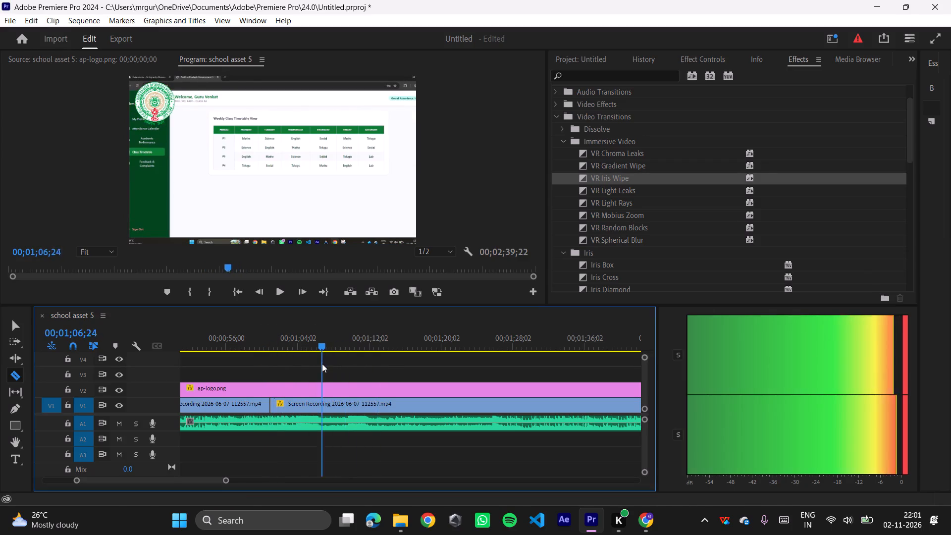
{"action": "left_click_drag", "start_coordinate": [322, 364], "coordinate": [477, 370]}
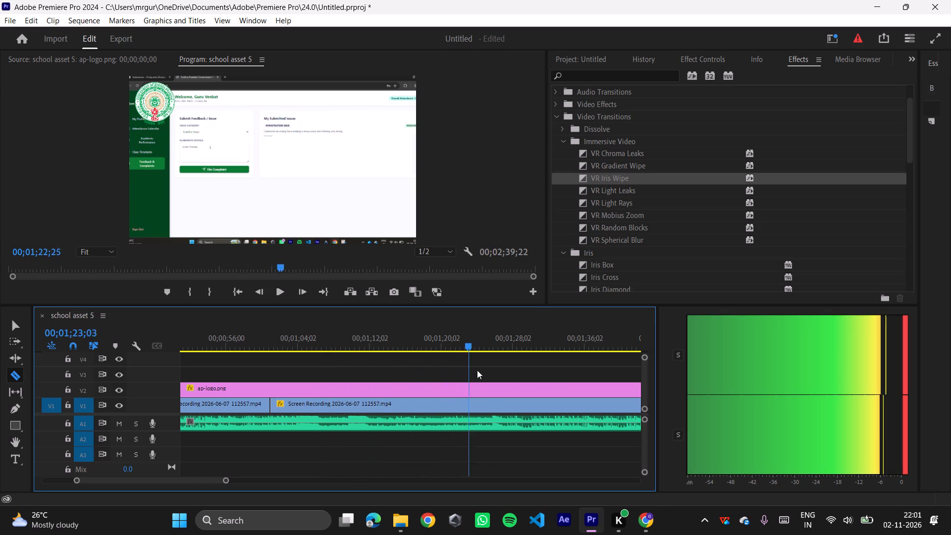
{"action": "left_click_drag", "start_coordinate": [477, 370], "coordinate": [528, 386]}
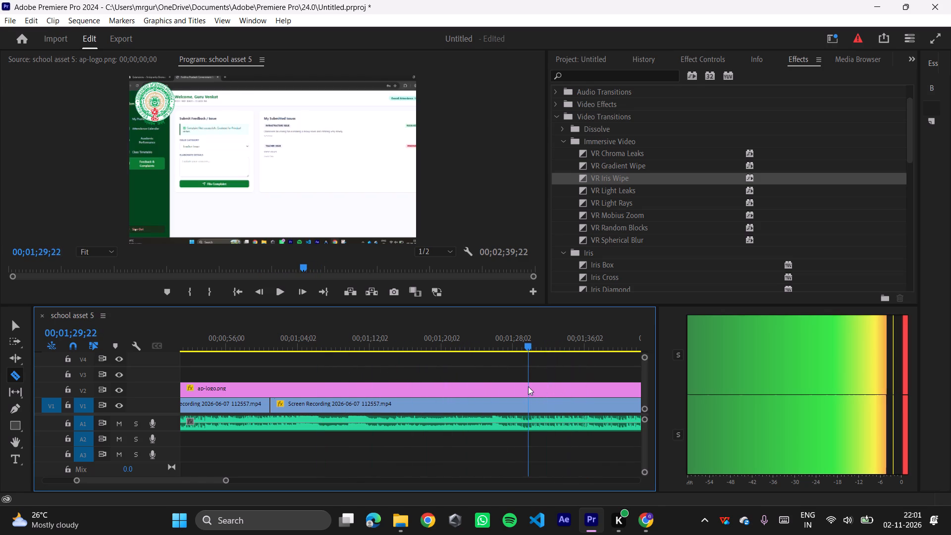
{"action": "left_click_drag", "start_coordinate": [528, 386], "coordinate": [536, 384]}
{"action": "left_click", "coordinate": [534, 406]}
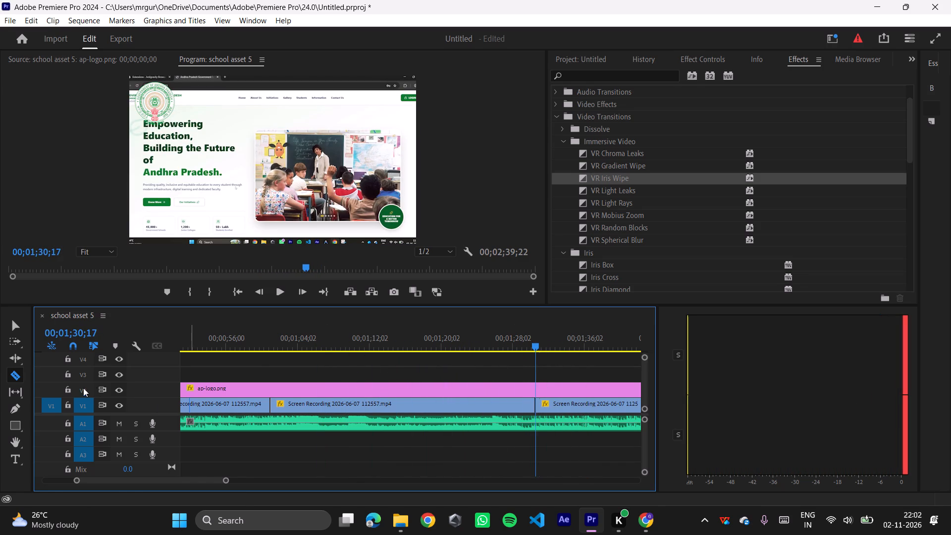
{"action": "key", "text": "v"}
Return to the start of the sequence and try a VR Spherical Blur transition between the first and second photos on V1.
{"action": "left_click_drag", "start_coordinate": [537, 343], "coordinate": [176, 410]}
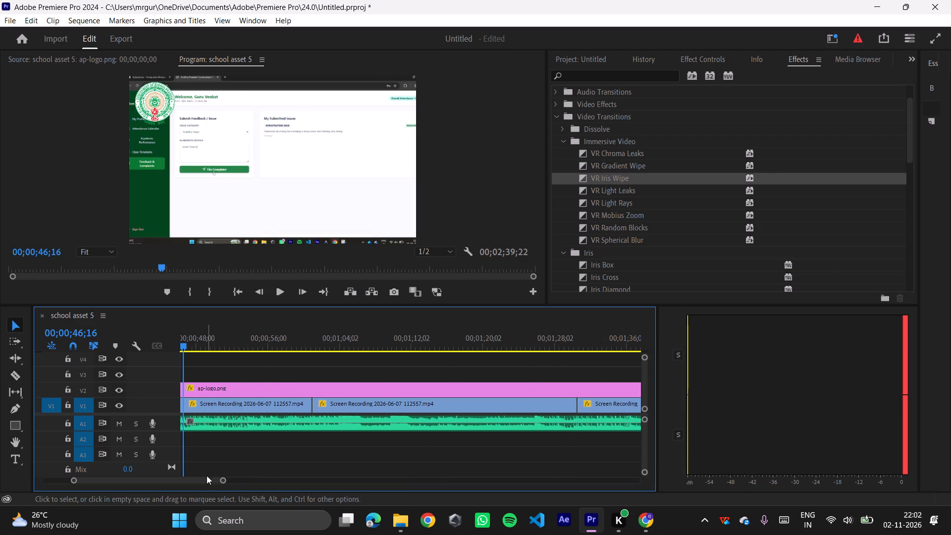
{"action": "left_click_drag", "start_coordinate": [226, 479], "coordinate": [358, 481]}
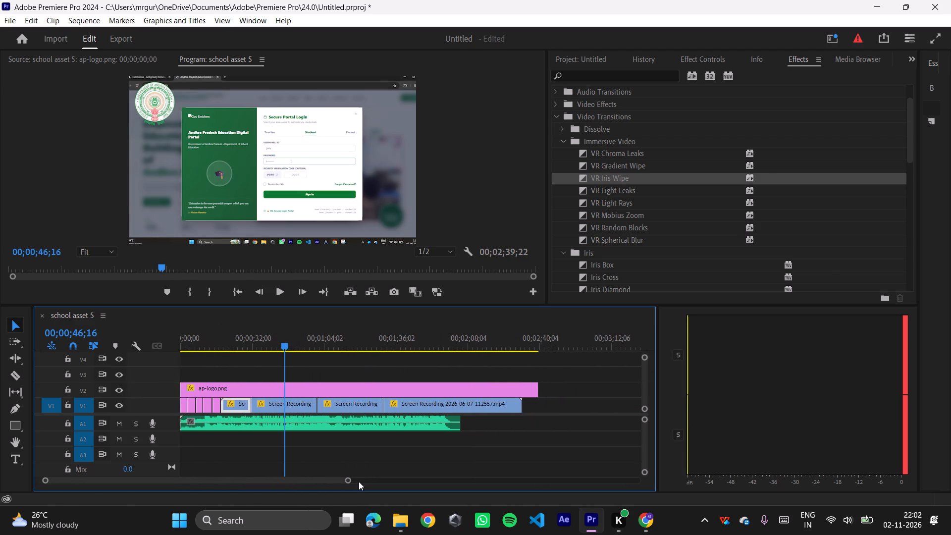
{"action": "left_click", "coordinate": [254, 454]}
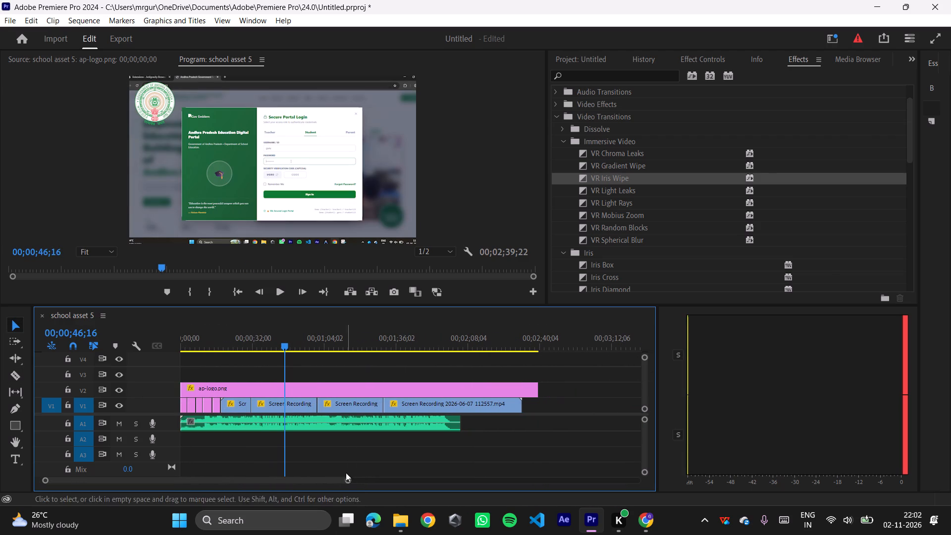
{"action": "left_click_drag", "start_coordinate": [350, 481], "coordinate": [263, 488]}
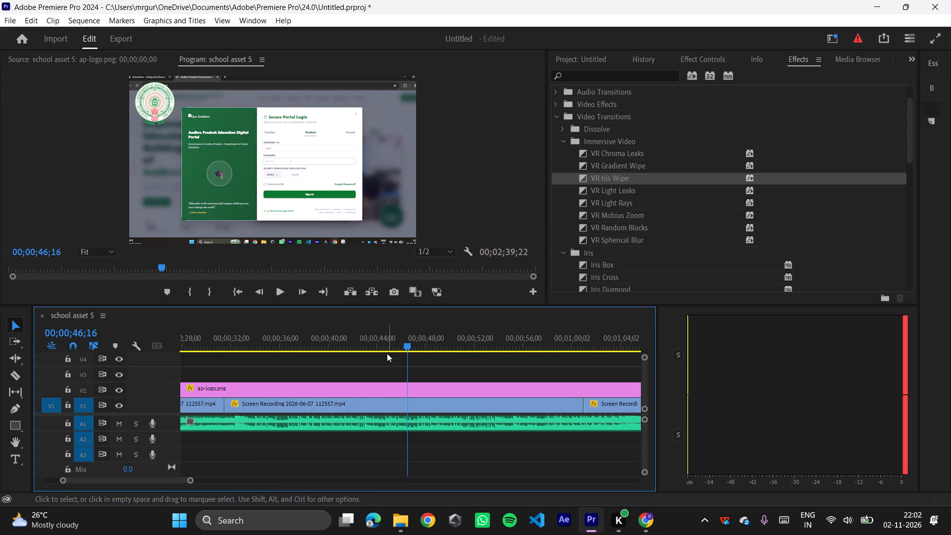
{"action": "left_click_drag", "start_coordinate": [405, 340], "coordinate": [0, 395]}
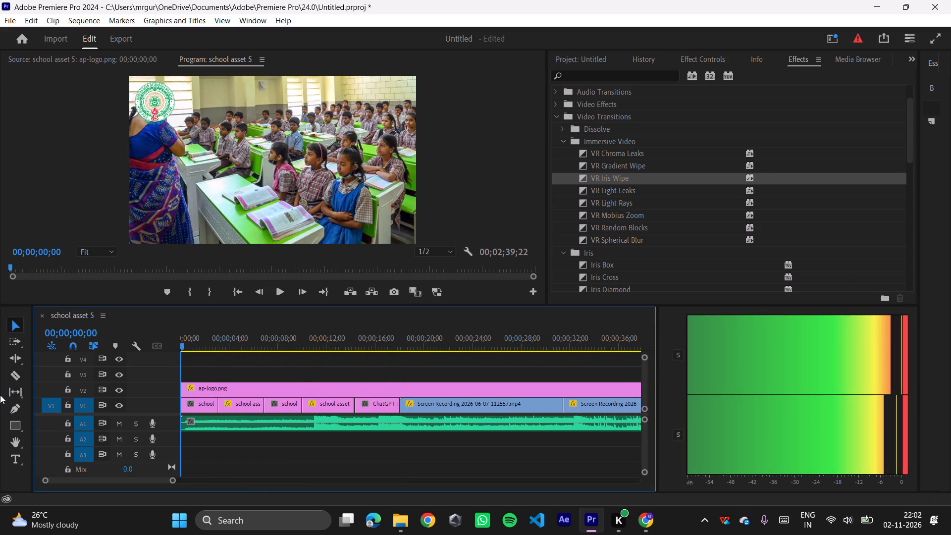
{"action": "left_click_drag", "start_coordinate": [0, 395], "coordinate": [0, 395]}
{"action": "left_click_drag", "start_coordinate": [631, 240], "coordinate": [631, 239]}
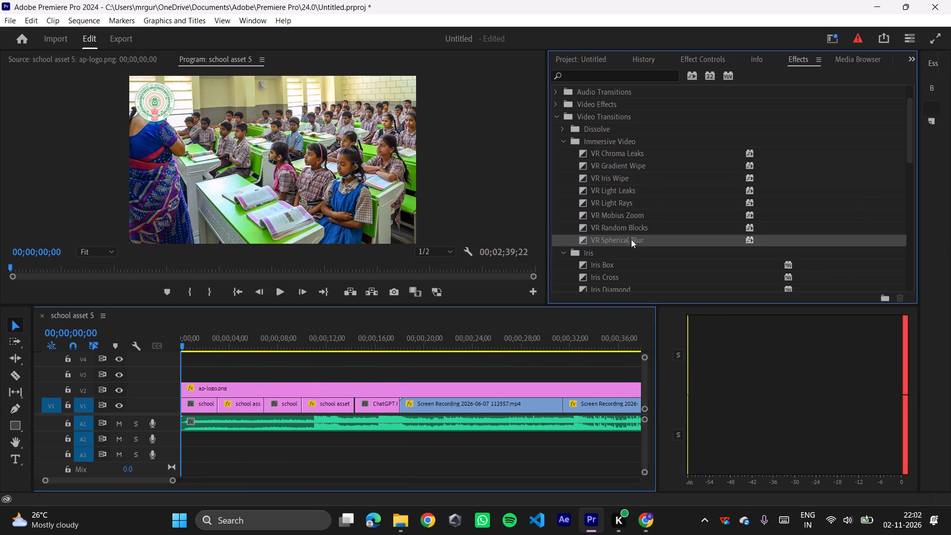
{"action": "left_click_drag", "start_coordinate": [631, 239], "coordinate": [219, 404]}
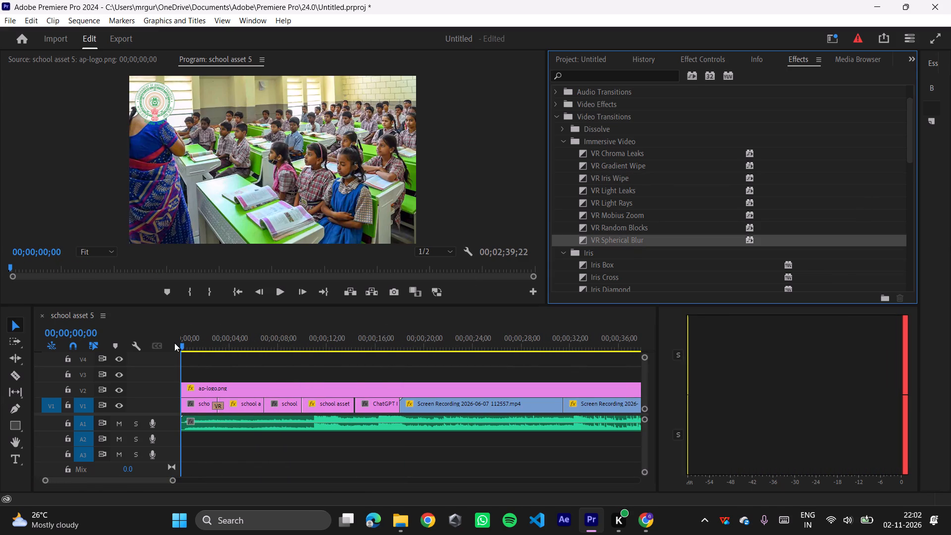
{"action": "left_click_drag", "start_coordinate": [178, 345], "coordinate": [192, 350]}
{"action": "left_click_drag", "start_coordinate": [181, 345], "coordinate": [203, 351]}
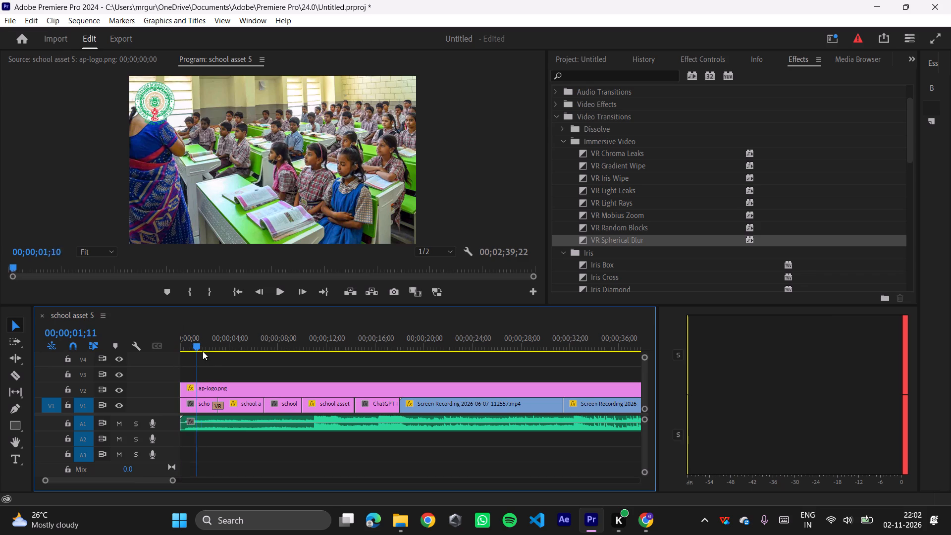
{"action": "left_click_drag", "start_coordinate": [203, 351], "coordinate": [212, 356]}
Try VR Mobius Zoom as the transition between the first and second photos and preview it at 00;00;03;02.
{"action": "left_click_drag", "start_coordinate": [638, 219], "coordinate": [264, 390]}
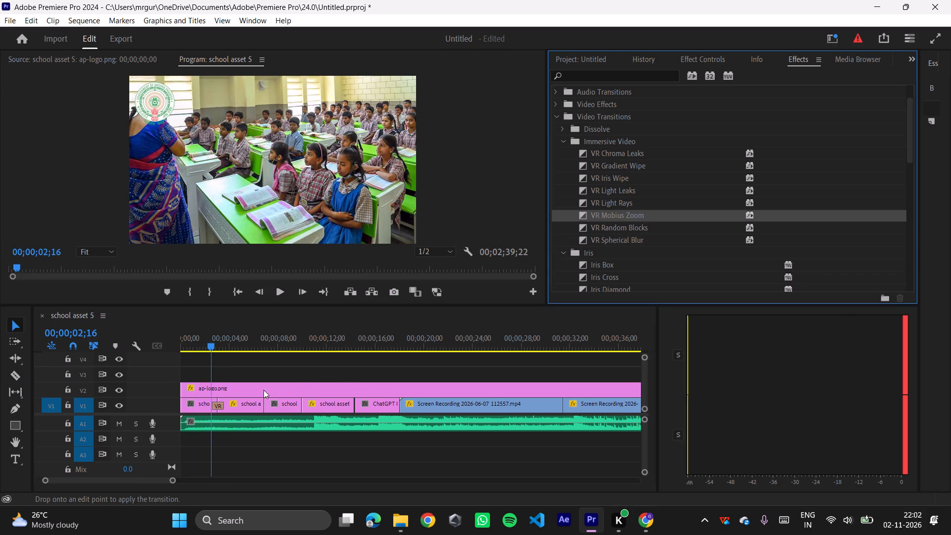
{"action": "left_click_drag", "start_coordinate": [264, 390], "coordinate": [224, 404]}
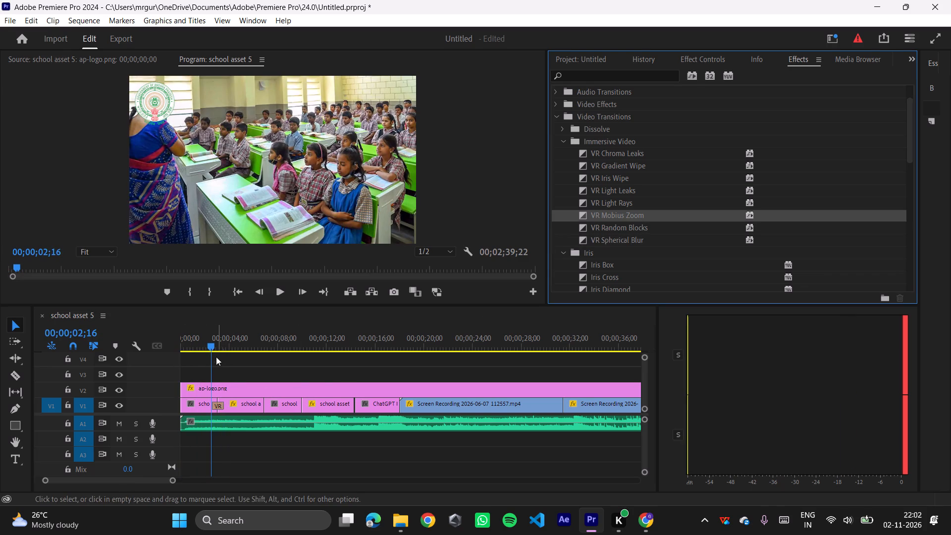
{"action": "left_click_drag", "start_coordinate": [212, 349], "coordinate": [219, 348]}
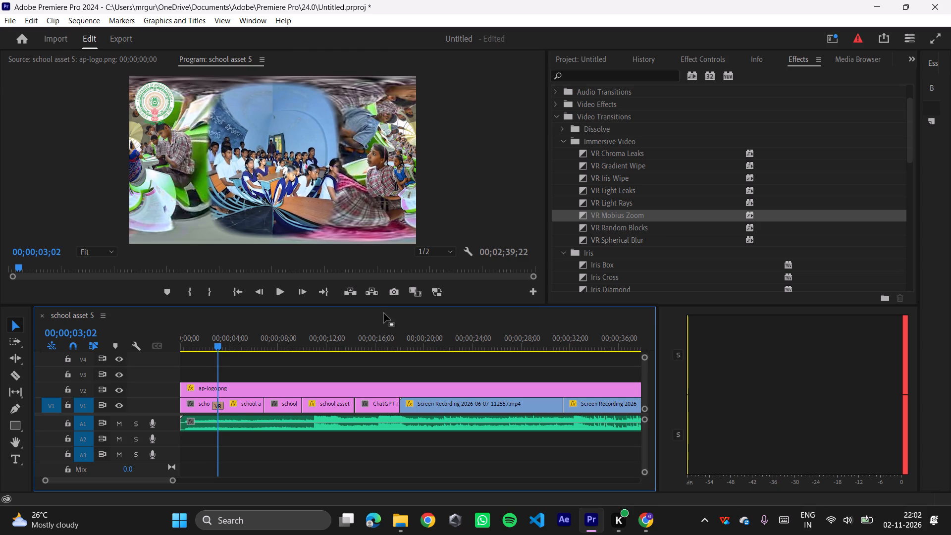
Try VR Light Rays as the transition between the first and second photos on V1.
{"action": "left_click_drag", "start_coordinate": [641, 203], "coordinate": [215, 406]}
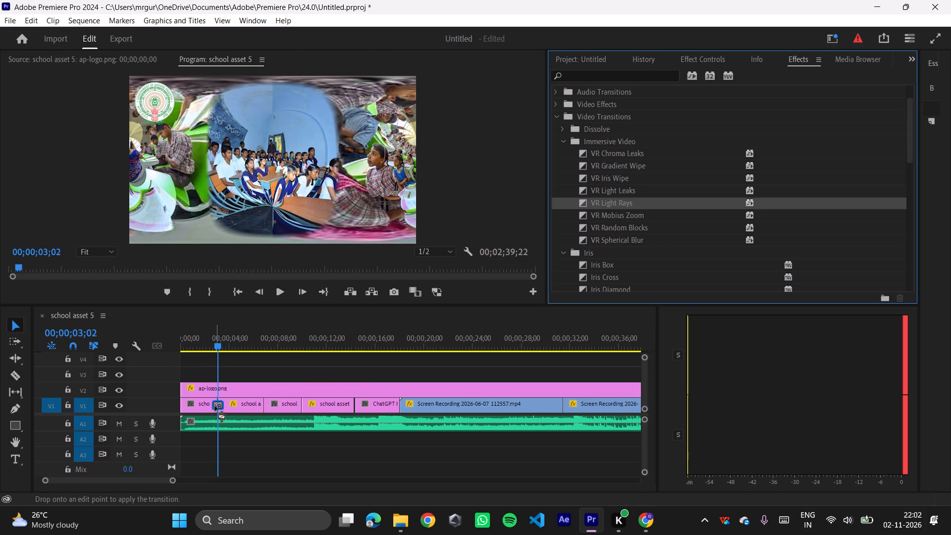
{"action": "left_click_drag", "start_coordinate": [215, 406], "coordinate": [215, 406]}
Replace the transition between the first and second photos on V1 with VR Light Leaks.
{"action": "left_click_drag", "start_coordinate": [641, 192], "coordinate": [323, 364]}
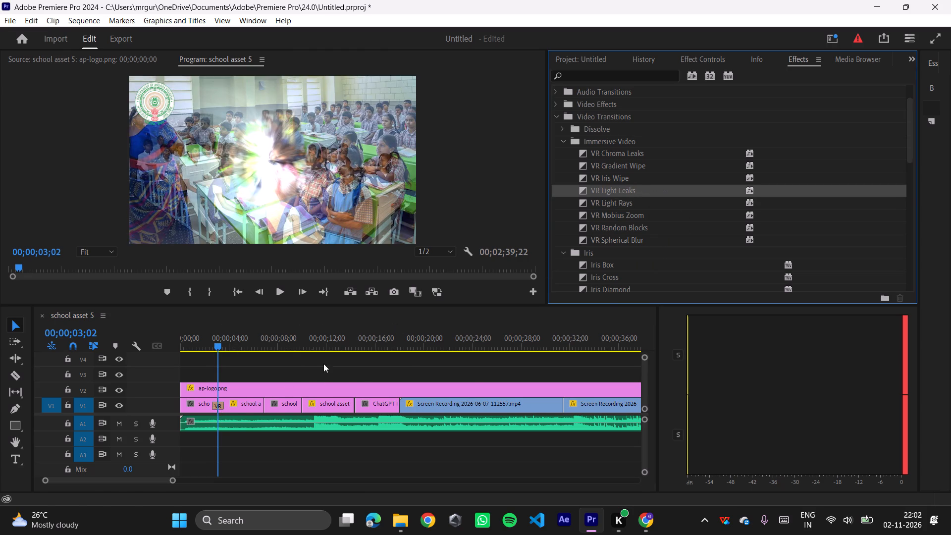
{"action": "left_click_drag", "start_coordinate": [323, 364], "coordinate": [220, 399]}
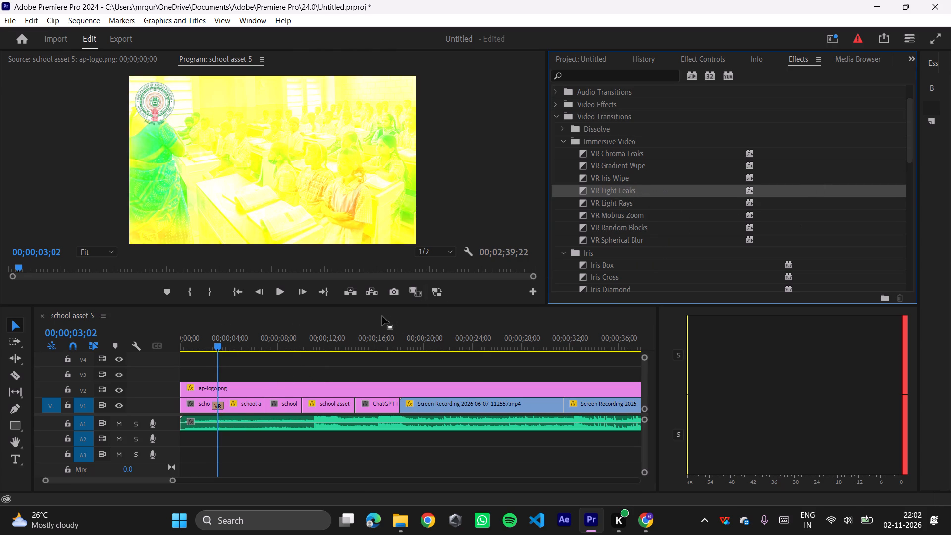
Play back the VR Light Leaks transition between the first and second photos on V1.
{"action": "left_click_drag", "start_coordinate": [214, 346], "coordinate": [202, 359]}
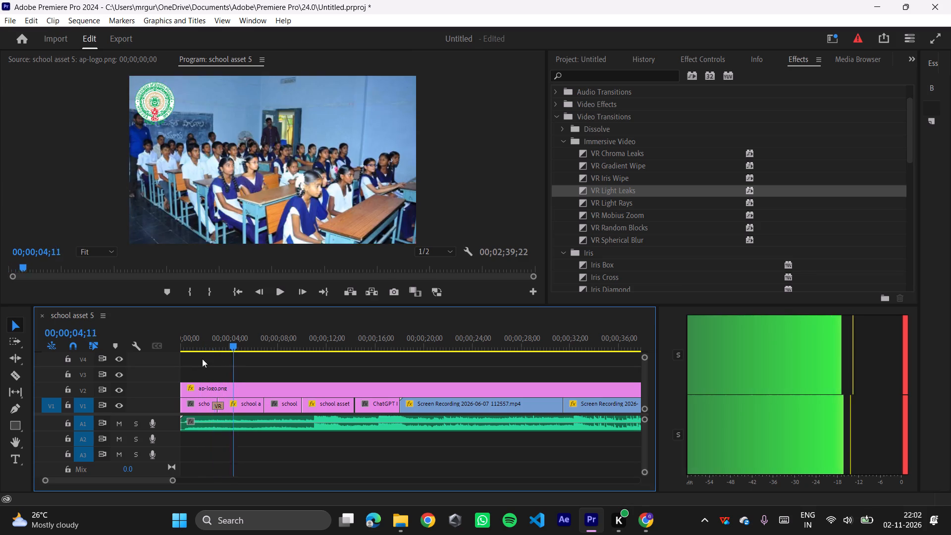
{"action": "left_click_drag", "start_coordinate": [202, 359], "coordinate": [191, 360]}
{"action": "key", "text": "space"}
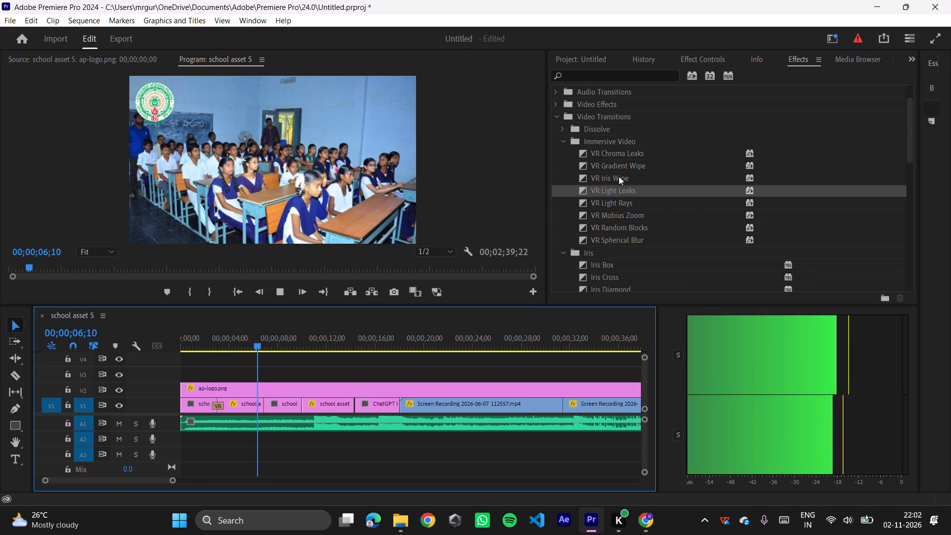
Add a VR Iris Wipe transition between the second and third photos on V1 and preview it.
{"action": "left_click_drag", "start_coordinate": [619, 176], "coordinate": [264, 407]}
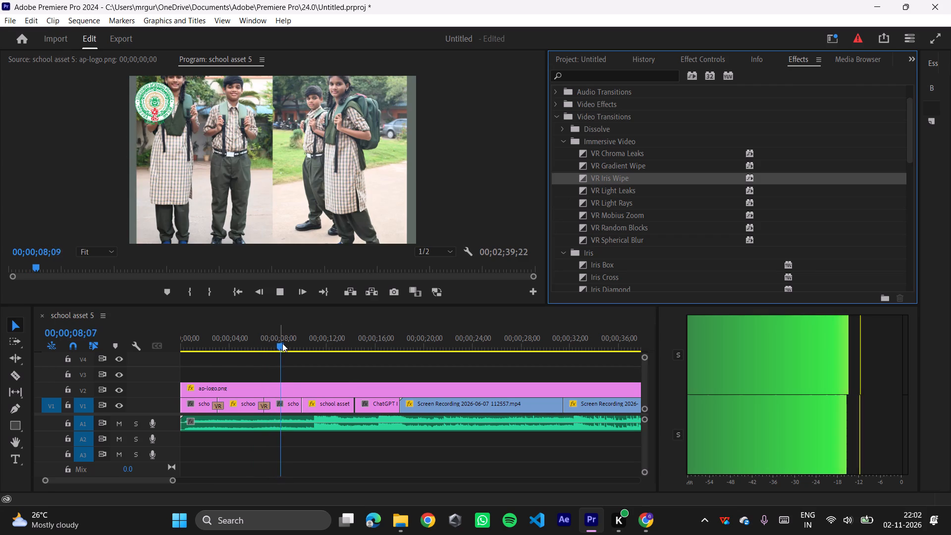
{"action": "left_click_drag", "start_coordinate": [282, 343], "coordinate": [245, 365]}
{"action": "key", "text": "space"}
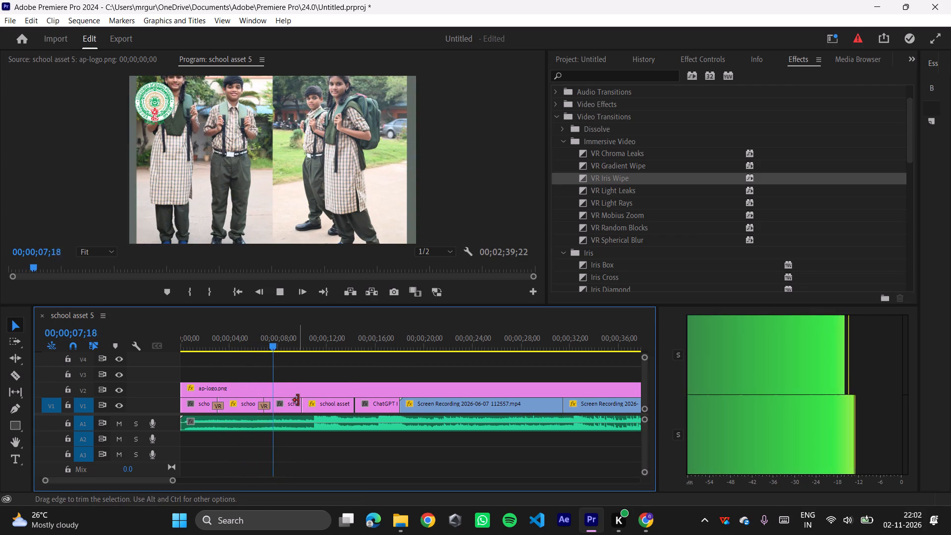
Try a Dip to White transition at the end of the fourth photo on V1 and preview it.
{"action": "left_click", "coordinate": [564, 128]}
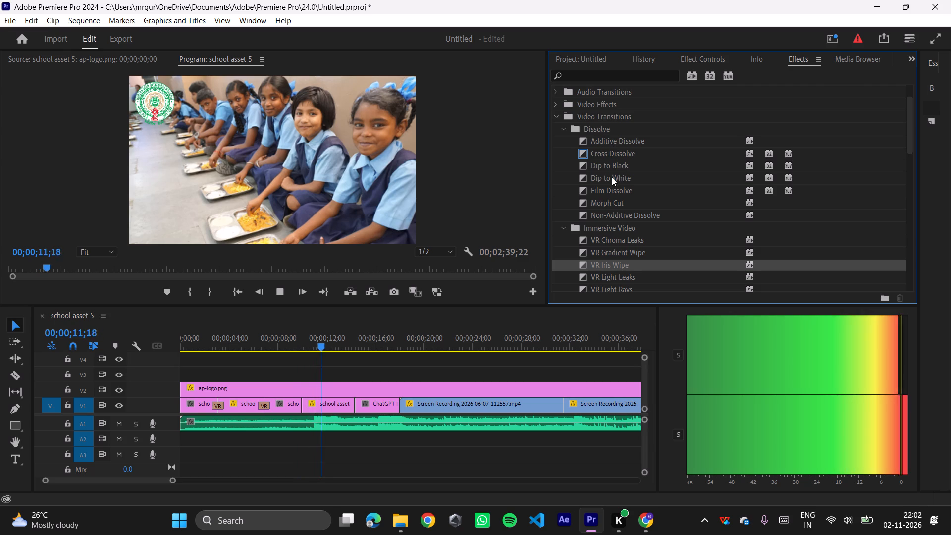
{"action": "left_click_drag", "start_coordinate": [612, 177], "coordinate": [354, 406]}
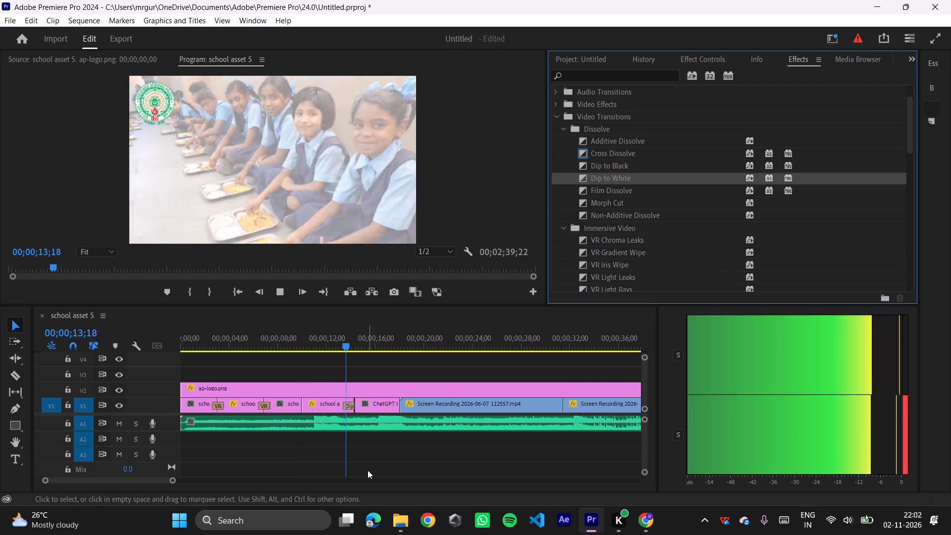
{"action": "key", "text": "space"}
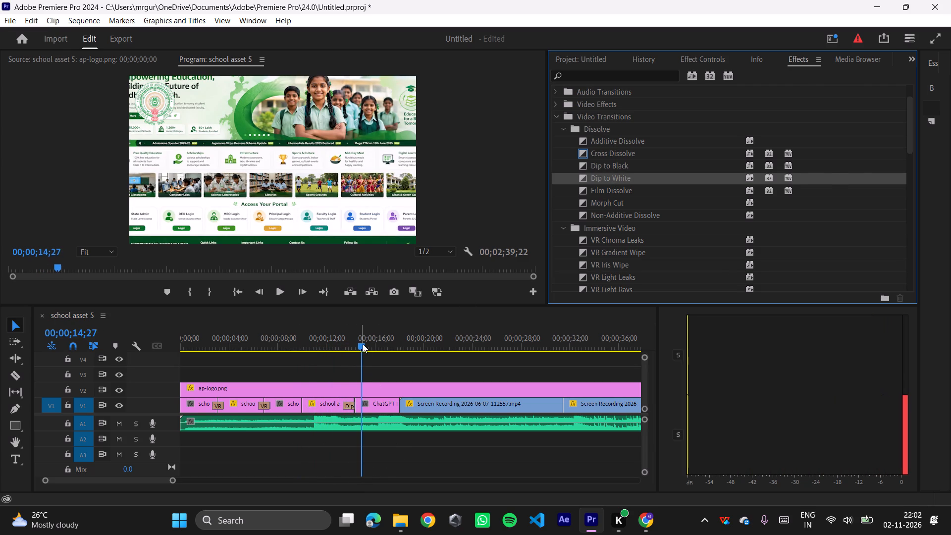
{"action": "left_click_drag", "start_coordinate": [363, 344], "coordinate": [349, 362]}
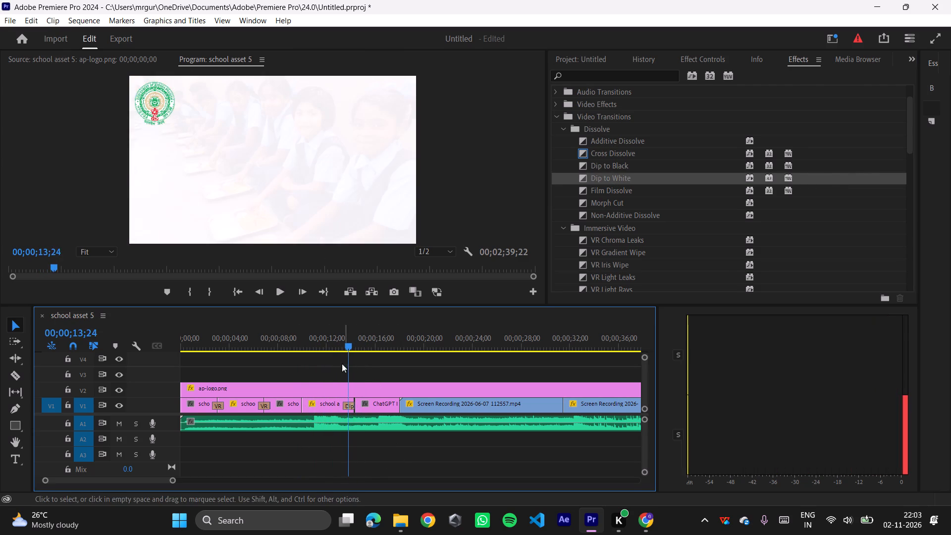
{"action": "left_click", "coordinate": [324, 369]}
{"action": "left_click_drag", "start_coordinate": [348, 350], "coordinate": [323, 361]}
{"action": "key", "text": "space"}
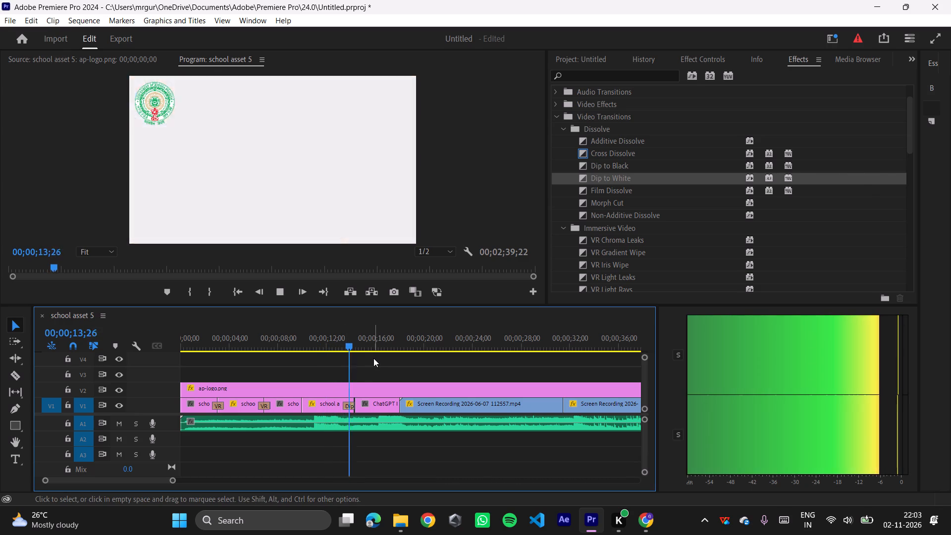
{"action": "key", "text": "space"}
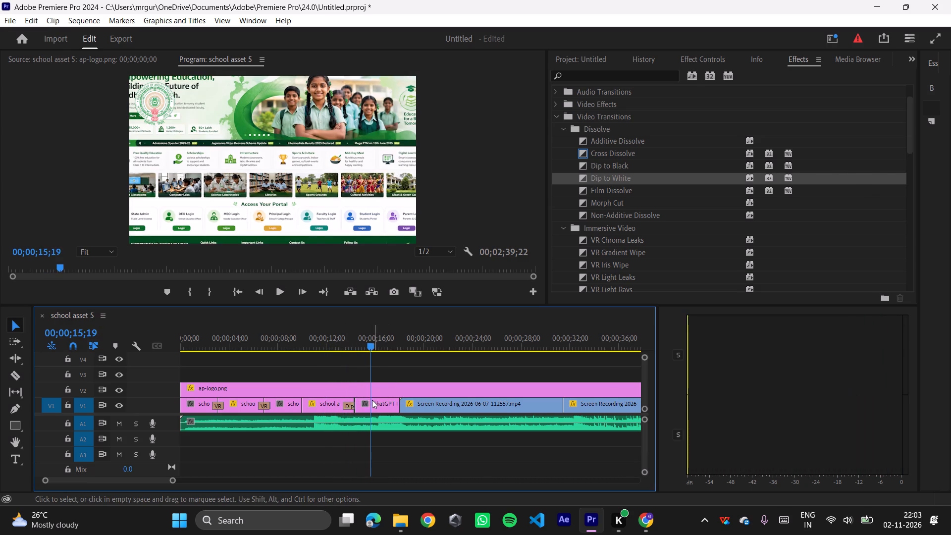
Close the gap after the ChatGPT image on V1 by moving the first screen recording clip earlier against it.
{"action": "left_click", "coordinate": [370, 401]}
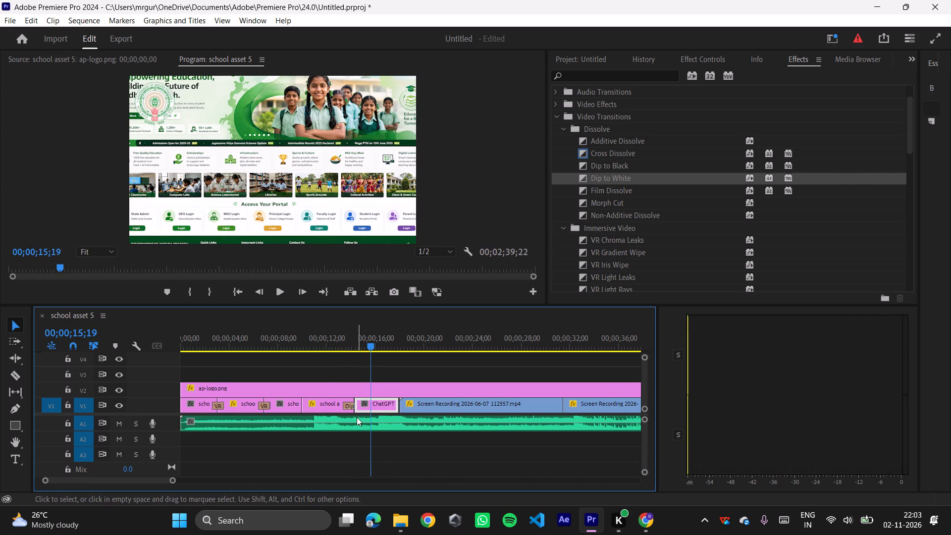
{"action": "scroll", "coordinate": [360, 417], "scroll_direction": "up", "scroll_amount": 2, "text": "ctrl"}
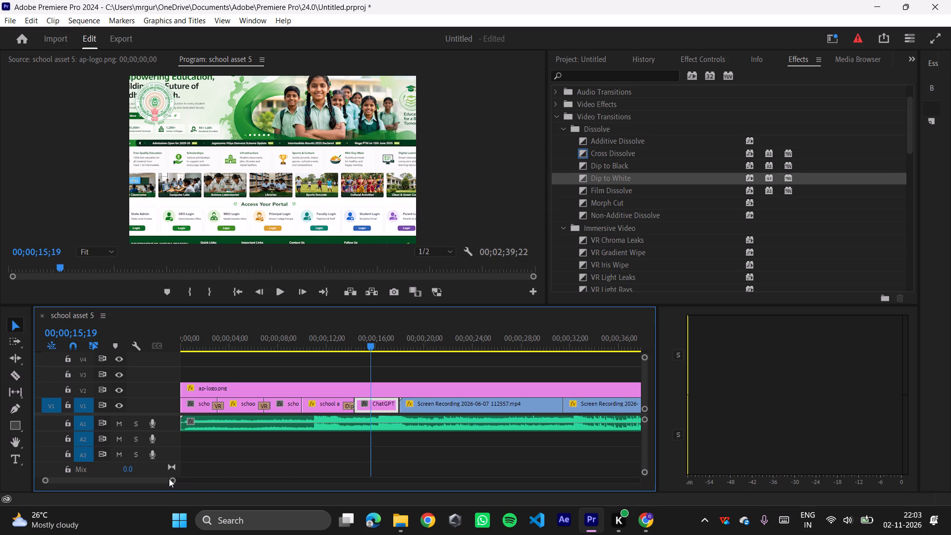
{"action": "left_click_drag", "start_coordinate": [169, 479], "coordinate": [167, 487]}
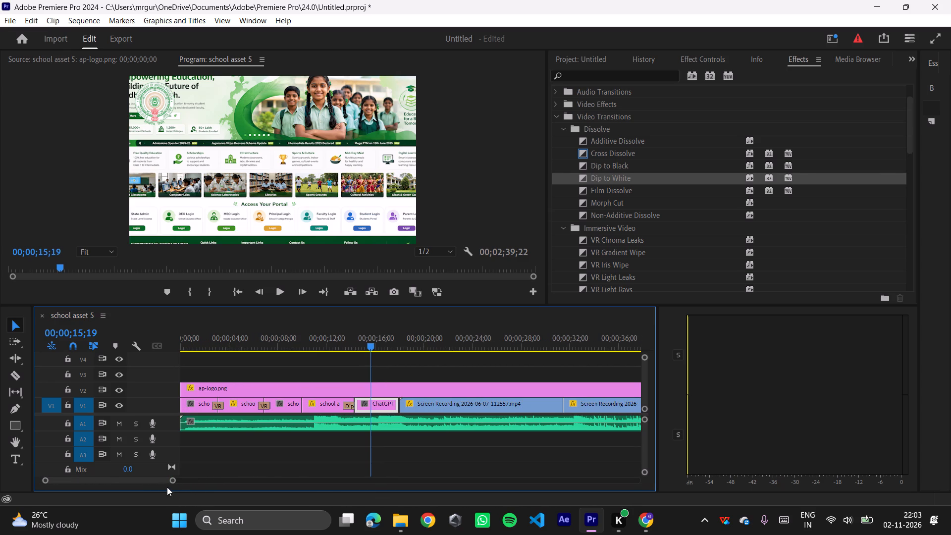
{"action": "left_click_drag", "start_coordinate": [167, 487], "coordinate": [165, 485]}
{"action": "left_click", "coordinate": [169, 479]}
{"action": "left_click_drag", "start_coordinate": [172, 479], "coordinate": [172, 479]}
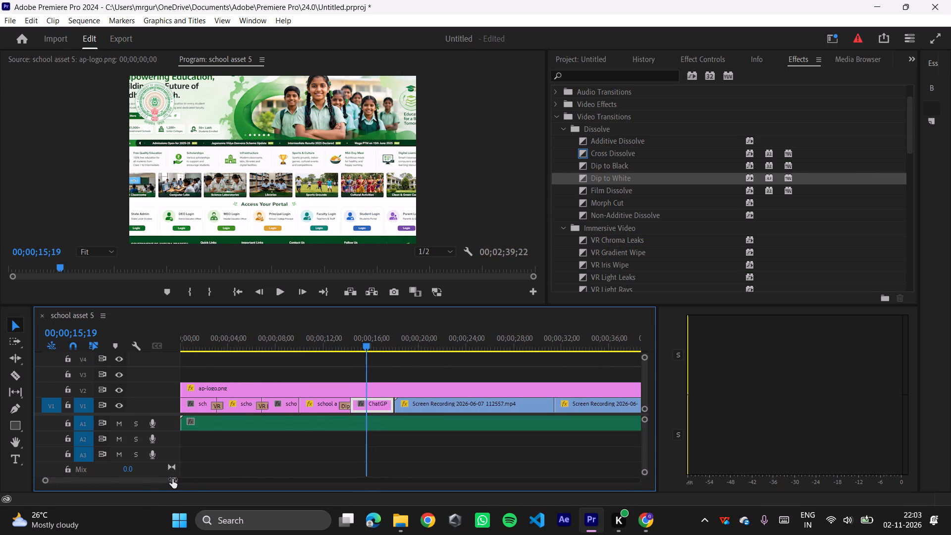
{"action": "left_click_drag", "start_coordinate": [172, 479], "coordinate": [133, 472]}
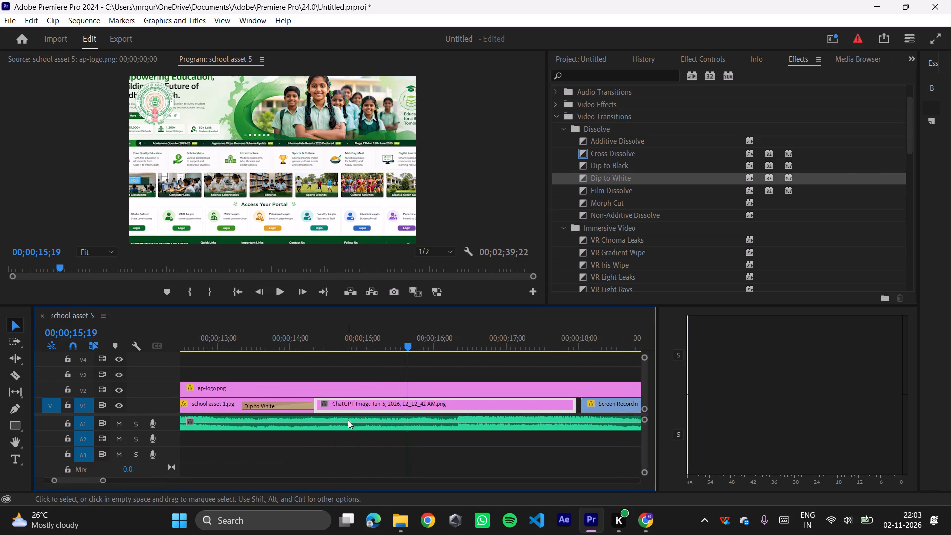
{"action": "left_click_drag", "start_coordinate": [606, 407], "coordinate": [592, 410]}
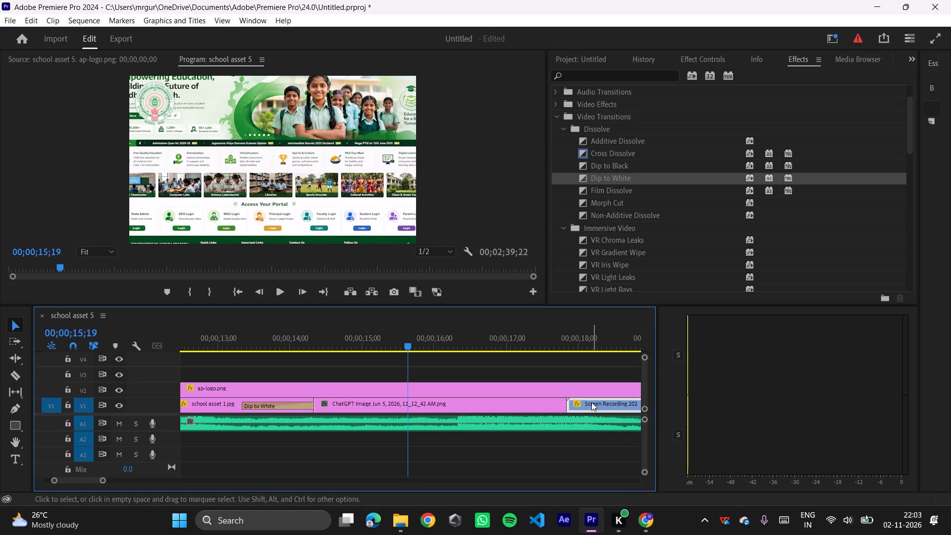
{"action": "left_click_drag", "start_coordinate": [591, 402], "coordinate": [598, 402]}
{"action": "left_click", "coordinate": [578, 453]}
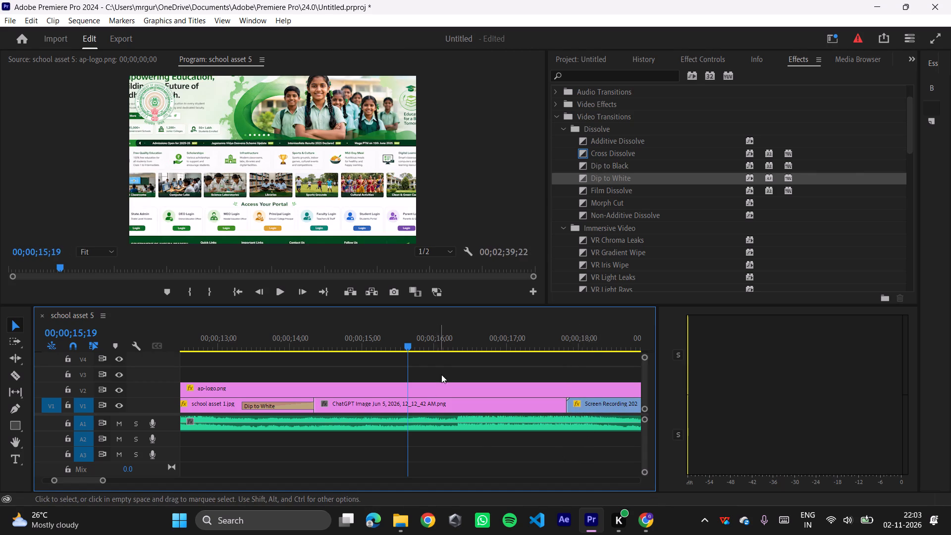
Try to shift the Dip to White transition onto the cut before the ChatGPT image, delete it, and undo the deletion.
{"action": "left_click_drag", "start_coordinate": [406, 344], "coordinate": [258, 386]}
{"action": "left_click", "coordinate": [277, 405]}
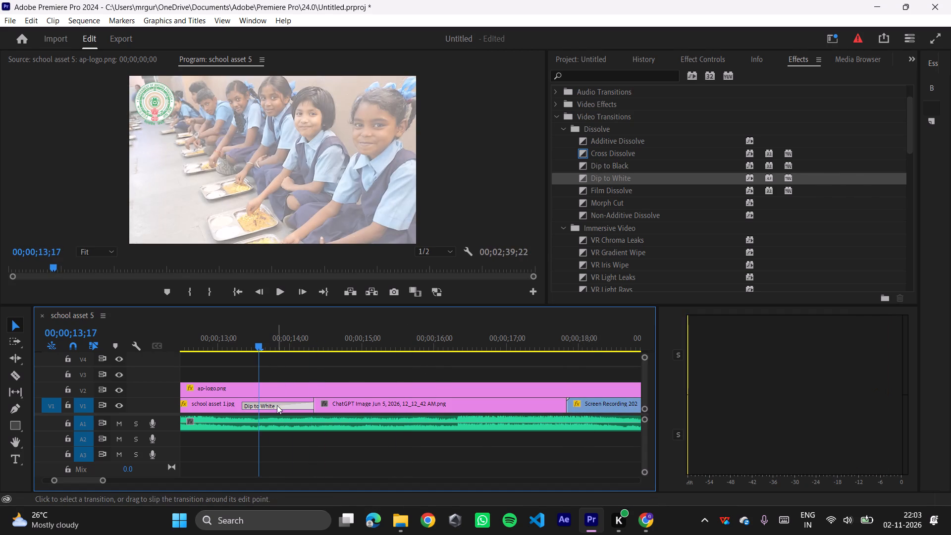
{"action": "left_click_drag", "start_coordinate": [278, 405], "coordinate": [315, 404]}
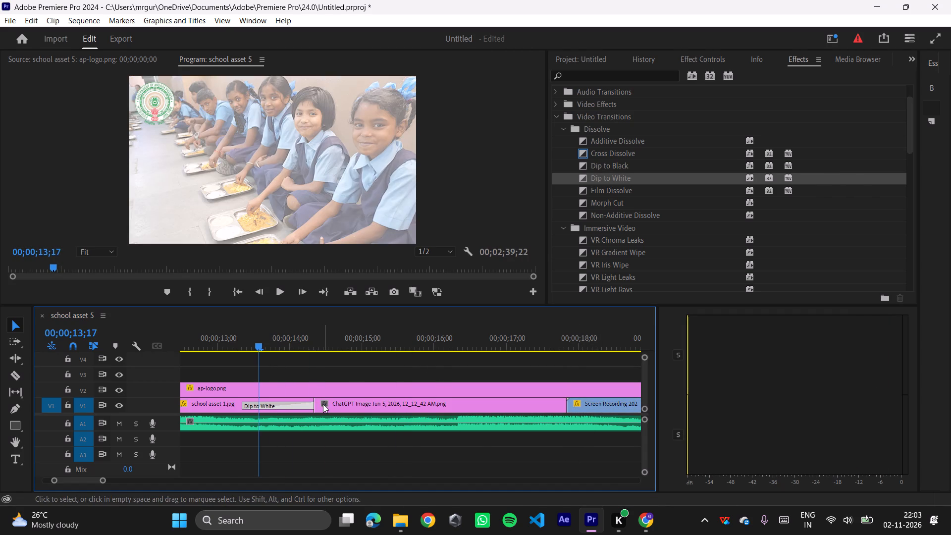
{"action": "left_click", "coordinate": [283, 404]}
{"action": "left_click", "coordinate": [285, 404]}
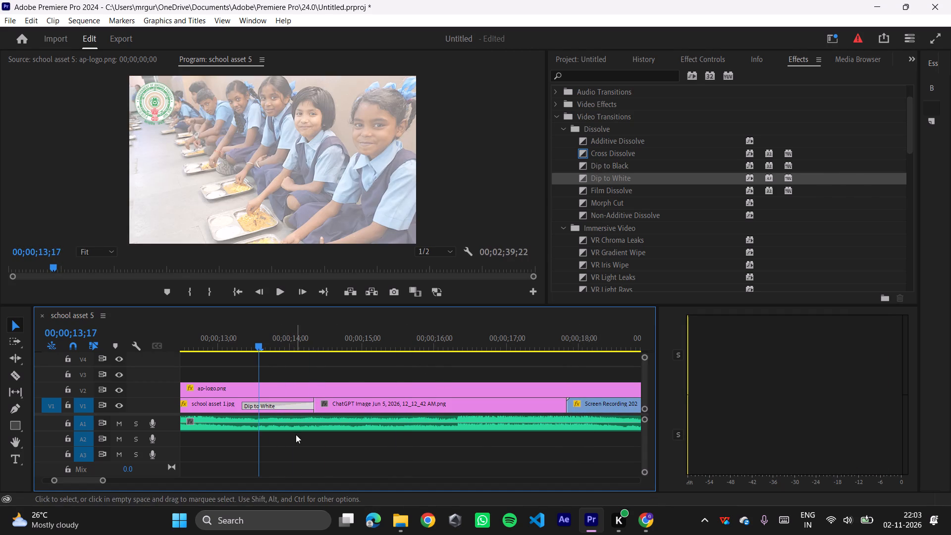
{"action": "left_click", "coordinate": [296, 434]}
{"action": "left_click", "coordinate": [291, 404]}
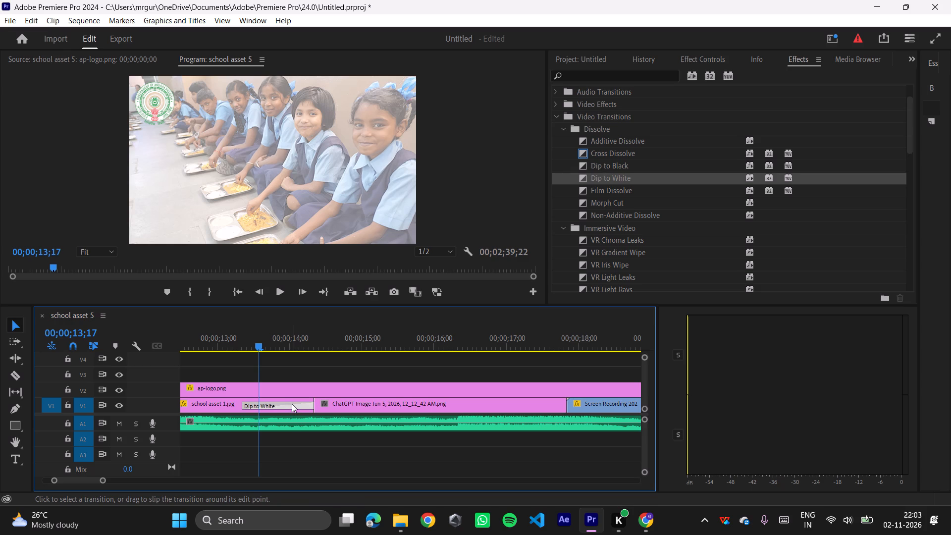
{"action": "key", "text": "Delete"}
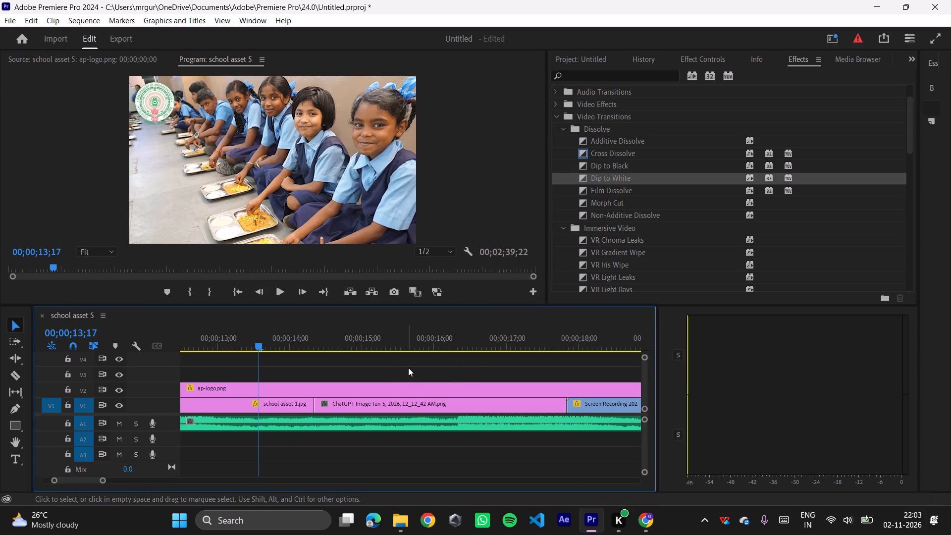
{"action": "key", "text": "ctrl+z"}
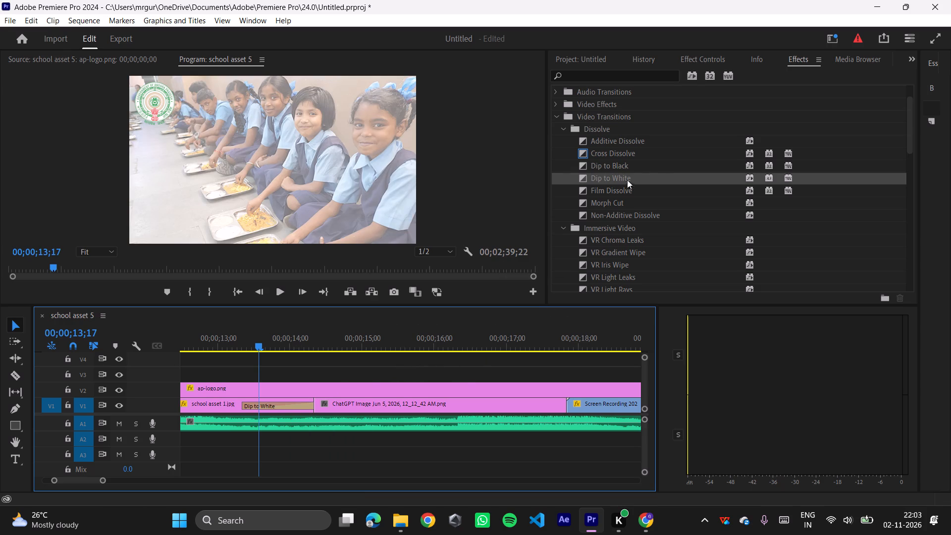
Reapply Dip to White centred on the cut between the fourth photo and the ChatGPT image, and preview it.
{"action": "left_click_drag", "start_coordinate": [616, 175], "coordinate": [317, 407]}
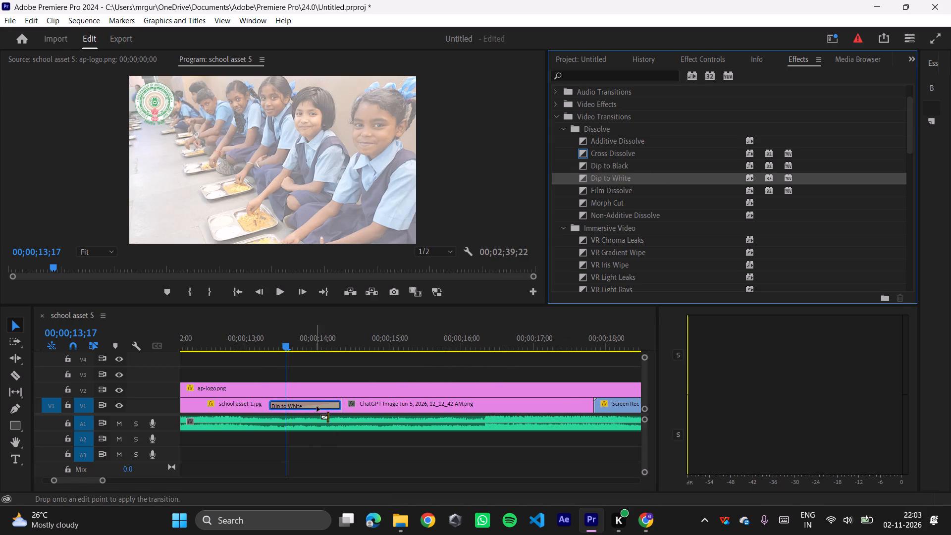
{"action": "left_click_drag", "start_coordinate": [317, 407], "coordinate": [344, 401]}
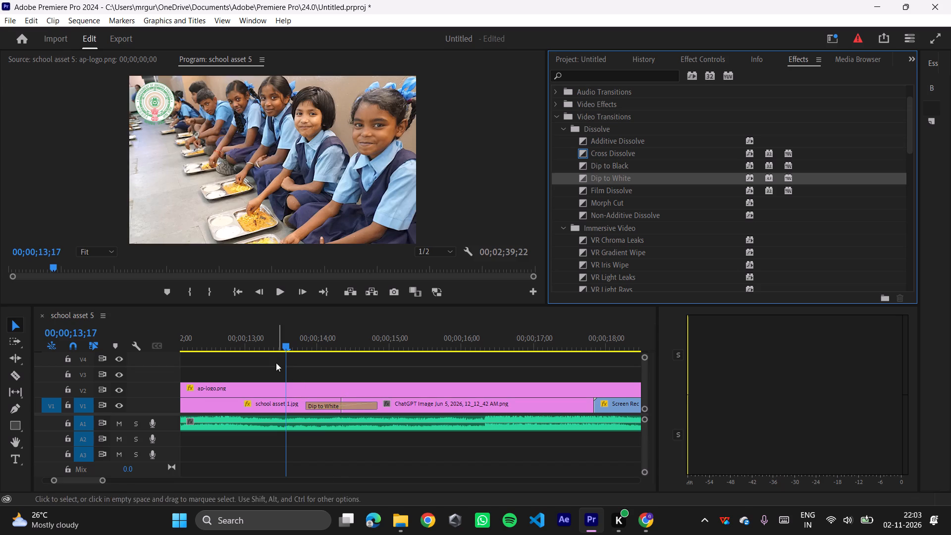
{"action": "key", "text": "space"}
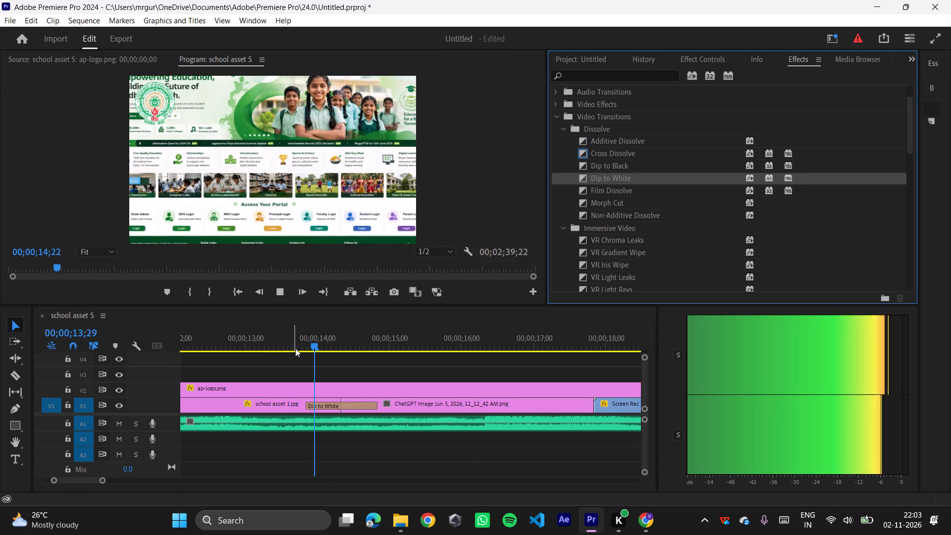
{"action": "scroll", "coordinate": [475, 420], "scroll_direction": "down", "scroll_amount": 1, "text": "ctrl"}
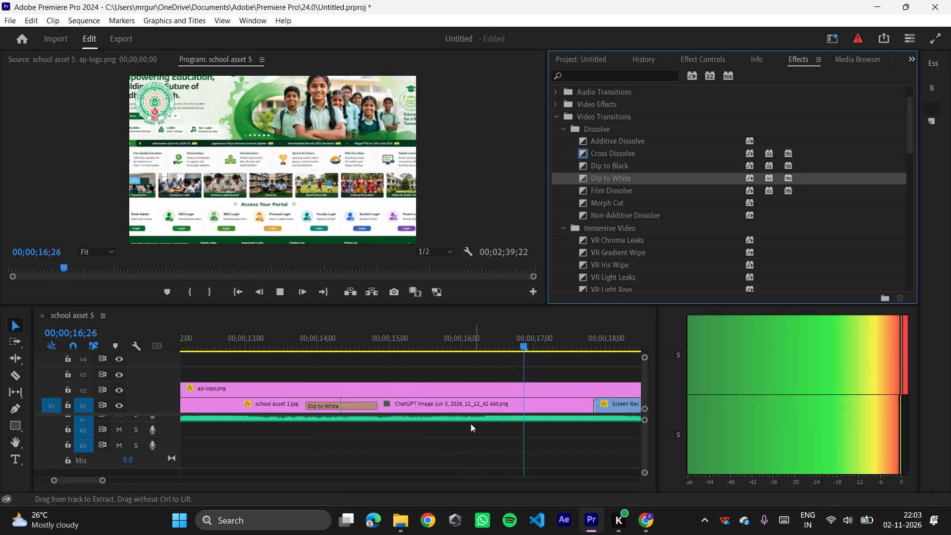
{"action": "left_click_drag", "start_coordinate": [99, 478], "coordinate": [152, 482]}
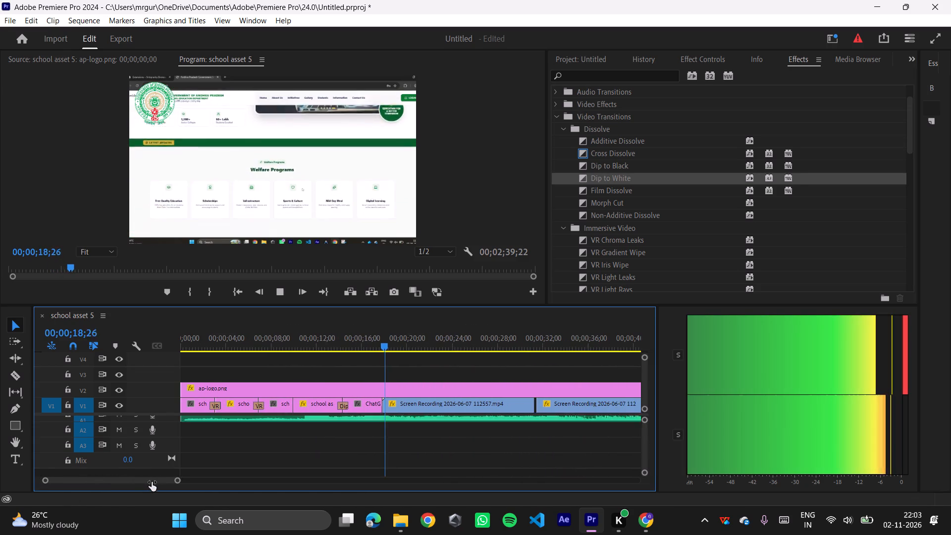
{"action": "left_click_drag", "start_coordinate": [152, 482], "coordinate": [153, 482]}
{"action": "key", "text": "space"}
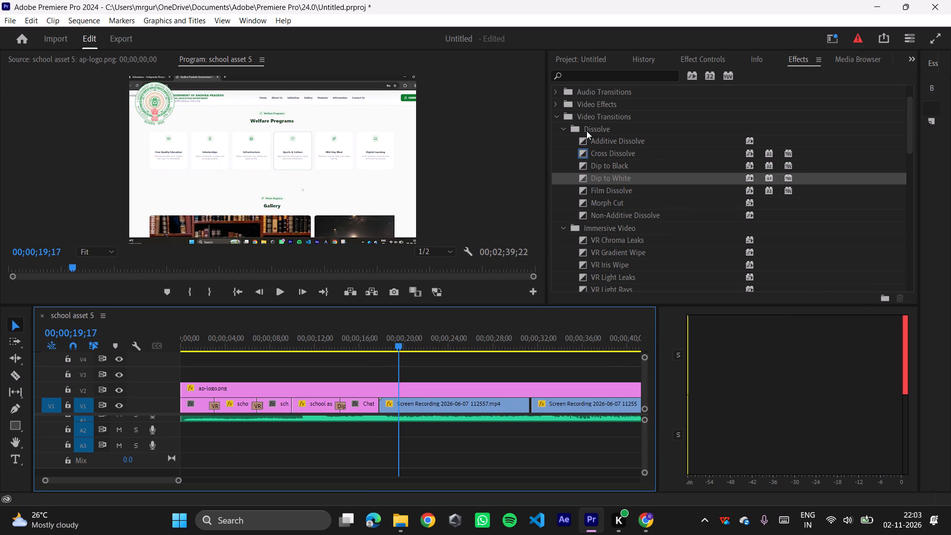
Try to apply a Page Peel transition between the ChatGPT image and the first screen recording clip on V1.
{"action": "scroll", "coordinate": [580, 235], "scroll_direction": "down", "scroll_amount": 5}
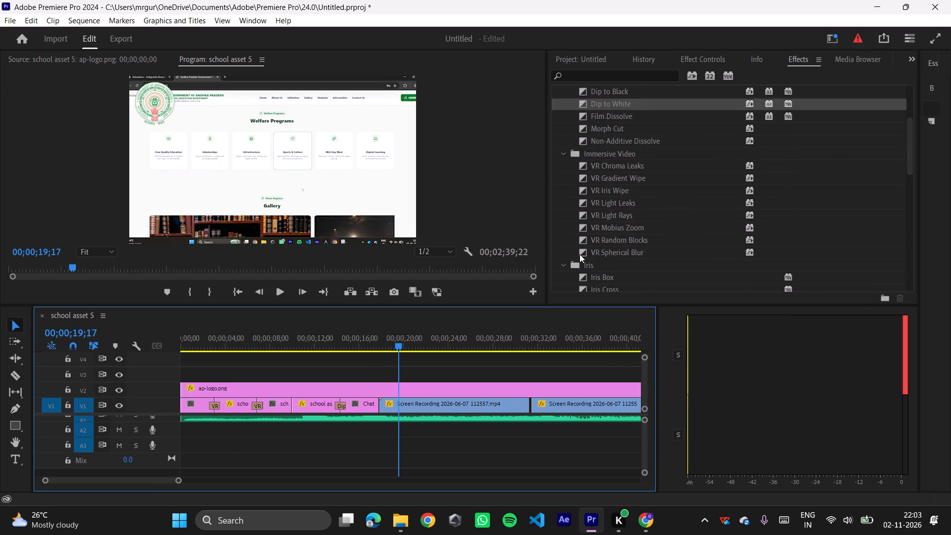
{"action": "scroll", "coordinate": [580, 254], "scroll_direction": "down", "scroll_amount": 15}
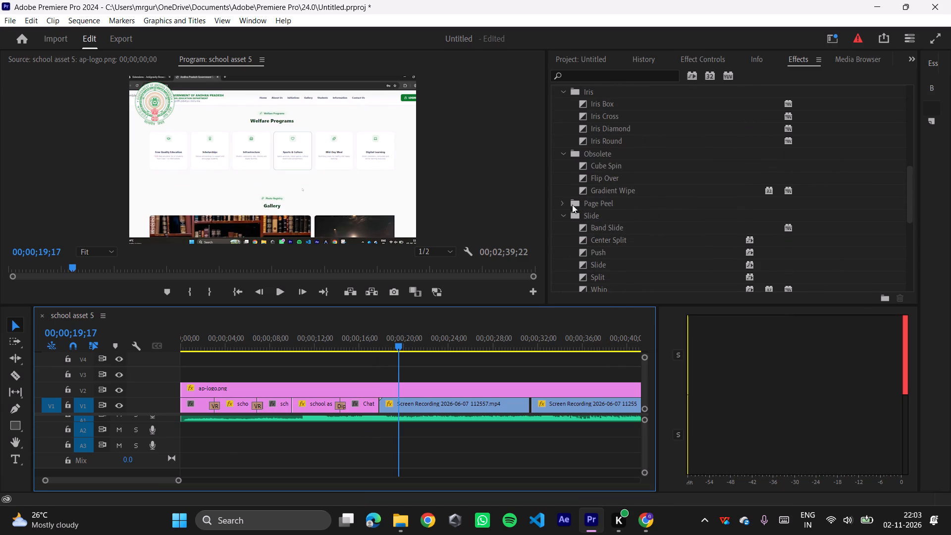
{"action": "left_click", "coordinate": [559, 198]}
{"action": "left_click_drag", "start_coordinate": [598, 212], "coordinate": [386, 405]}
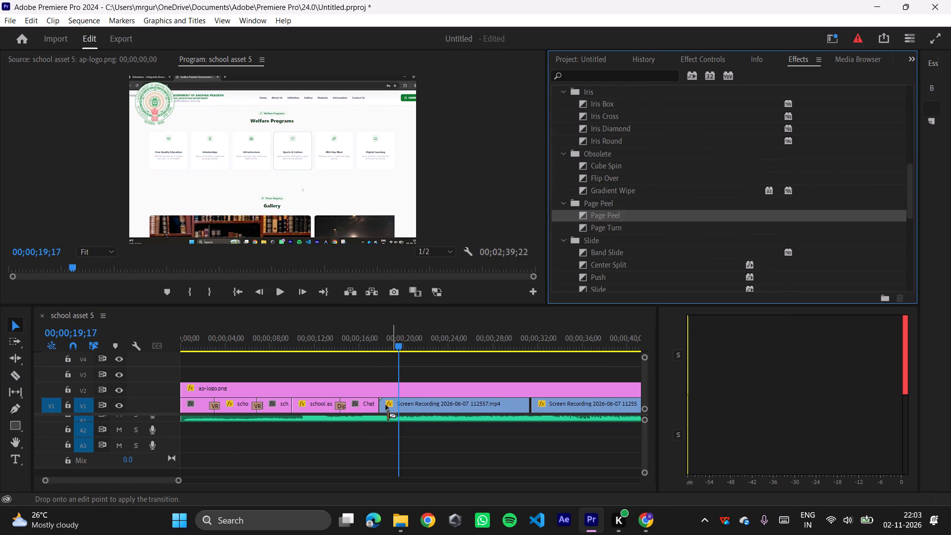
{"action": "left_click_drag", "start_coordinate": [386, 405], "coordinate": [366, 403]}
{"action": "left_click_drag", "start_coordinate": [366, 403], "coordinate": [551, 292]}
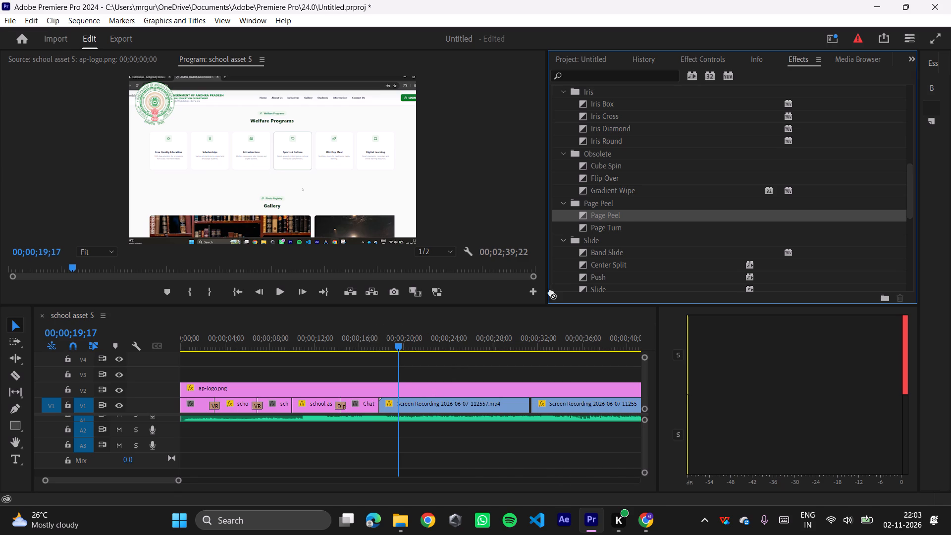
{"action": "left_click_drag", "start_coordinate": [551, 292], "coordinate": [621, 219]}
Move the first screen recording clip on V1 flush against the end of the ChatGPT image.
{"action": "left_click_drag", "start_coordinate": [399, 406], "coordinate": [387, 411]}
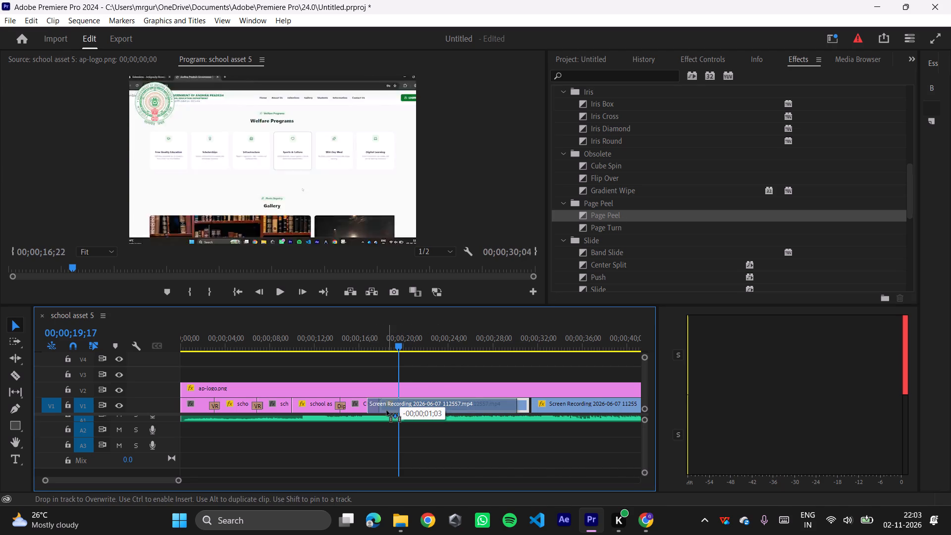
{"action": "left_click_drag", "start_coordinate": [387, 411], "coordinate": [394, 405]}
Apply a Page Peel transition at the start of the first screen recording clip on V1 and play the sequence through it.
{"action": "left_click_drag", "start_coordinate": [403, 344], "coordinate": [359, 375]}
{"action": "left_click_drag", "start_coordinate": [179, 475], "coordinate": [175, 481], "text": "ctrl"}
{"action": "left_click_drag", "start_coordinate": [175, 481], "coordinate": [163, 489]}
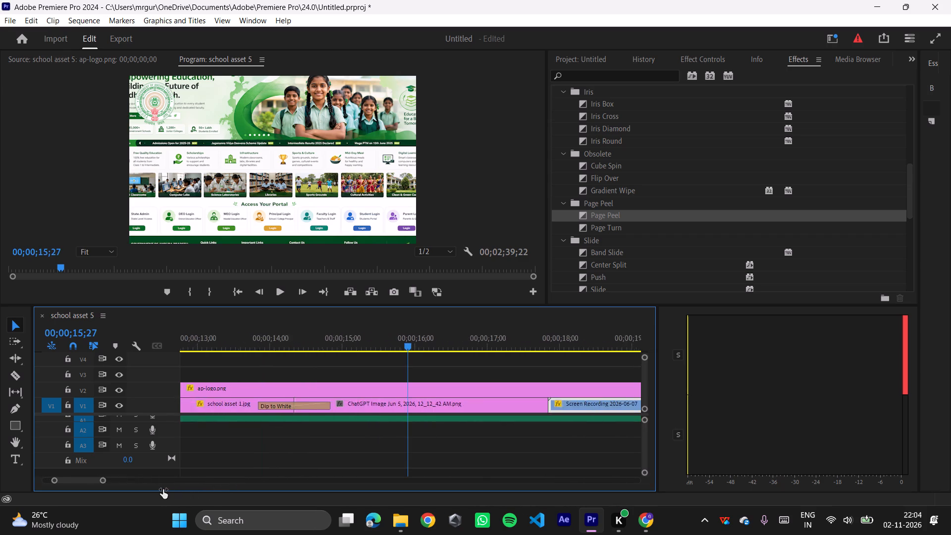
{"action": "left_click_drag", "start_coordinate": [163, 489], "coordinate": [174, 486]}
{"action": "left_click", "coordinate": [340, 476]}
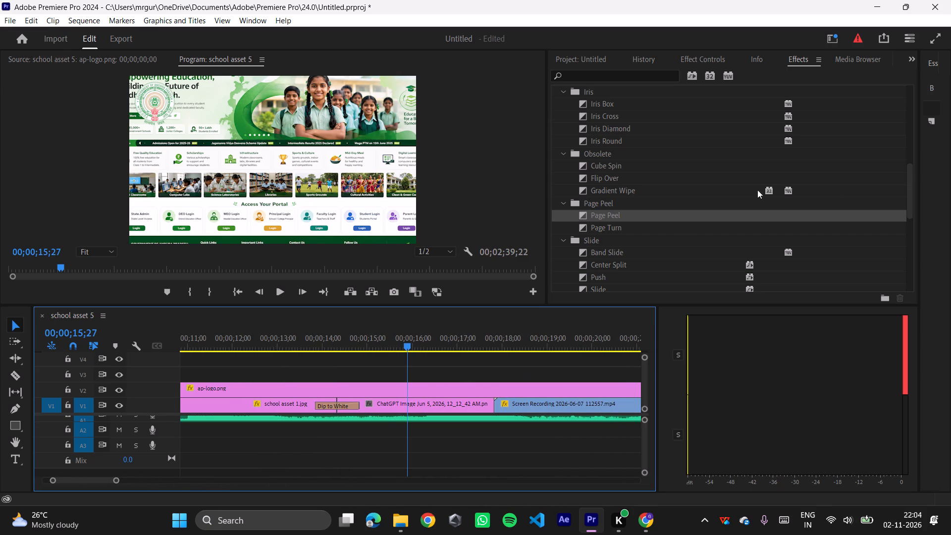
{"action": "left_click_drag", "start_coordinate": [634, 214], "coordinate": [485, 400]}
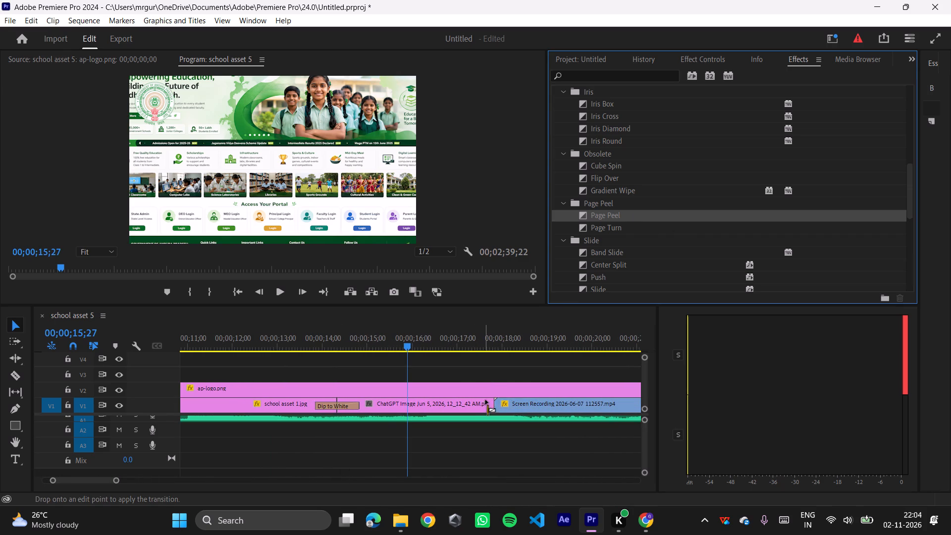
{"action": "left_click_drag", "start_coordinate": [485, 400], "coordinate": [490, 400]}
{"action": "left_click_drag", "start_coordinate": [490, 400], "coordinate": [491, 397]}
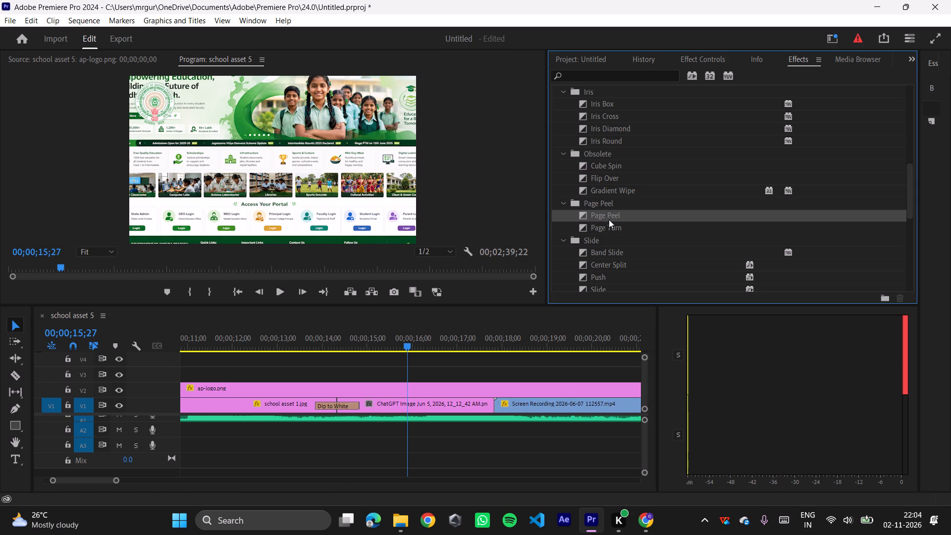
{"action": "left_click_drag", "start_coordinate": [609, 219], "coordinate": [490, 406]}
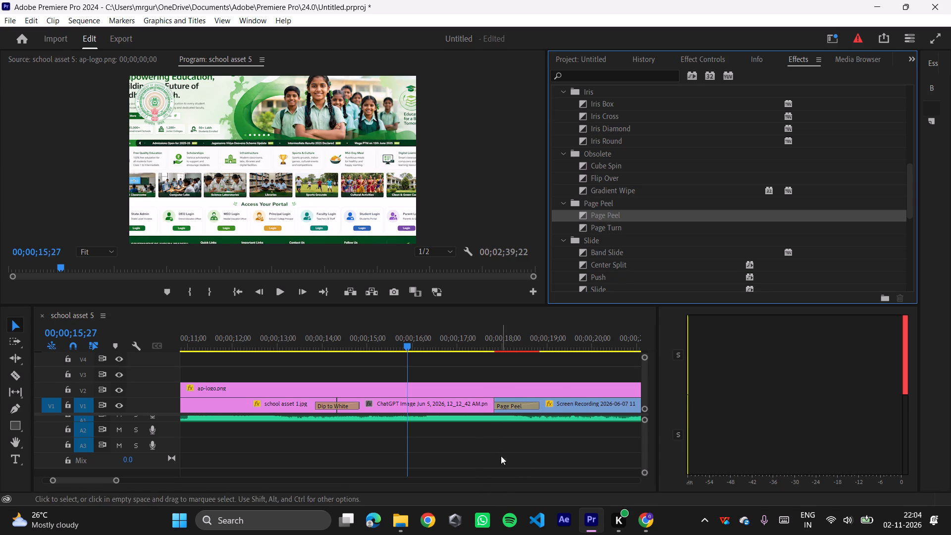
{"action": "left_click_drag", "start_coordinate": [406, 344], "coordinate": [487, 363]}
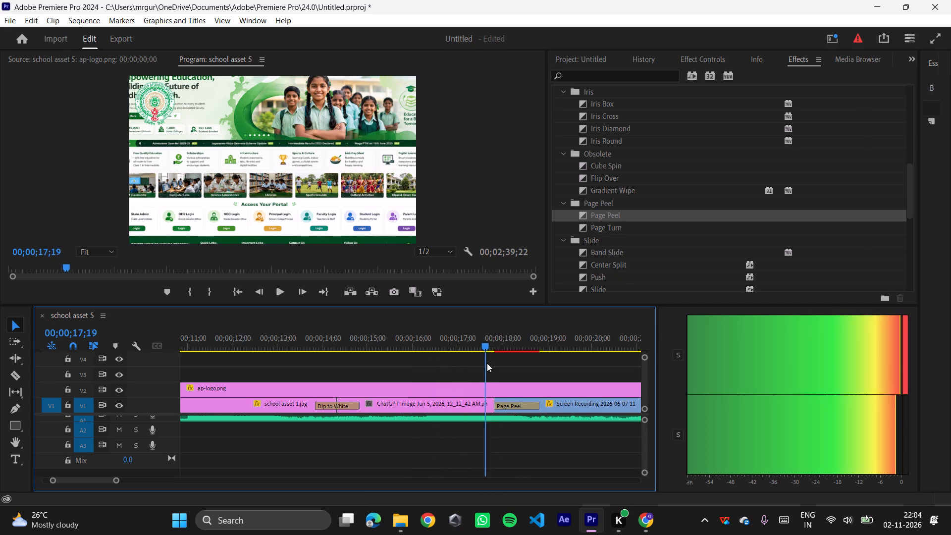
{"action": "left_click_drag", "start_coordinate": [487, 363], "coordinate": [478, 374]}
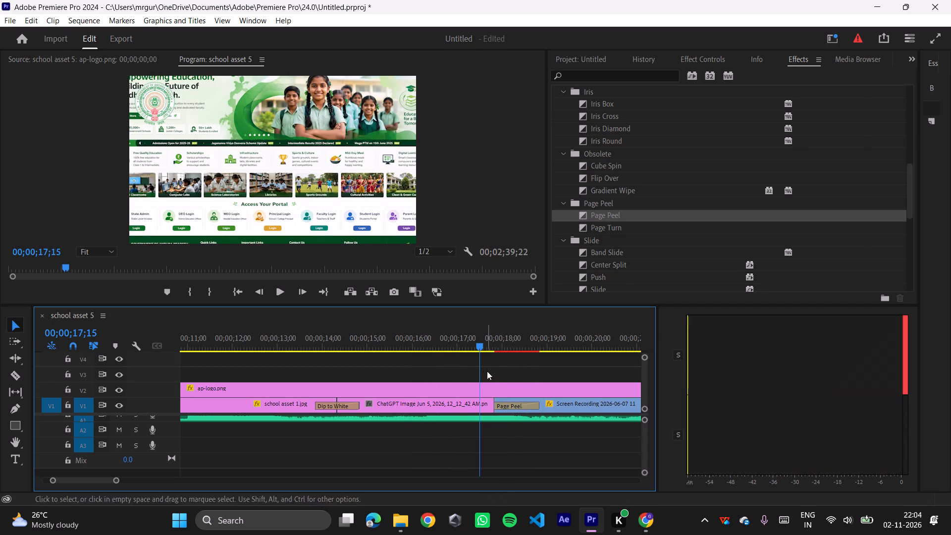
{"action": "key", "text": "space"}
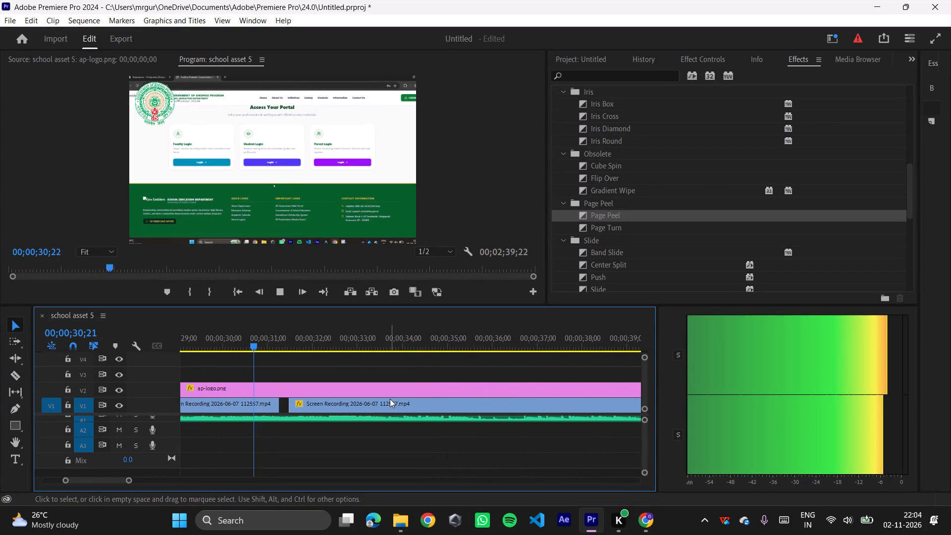
Close the gaps between the screen recording clips on V1 by moving the second, third and fourth clips earlier in turn.
{"action": "left_click_drag", "start_coordinate": [390, 399], "coordinate": [381, 406]}
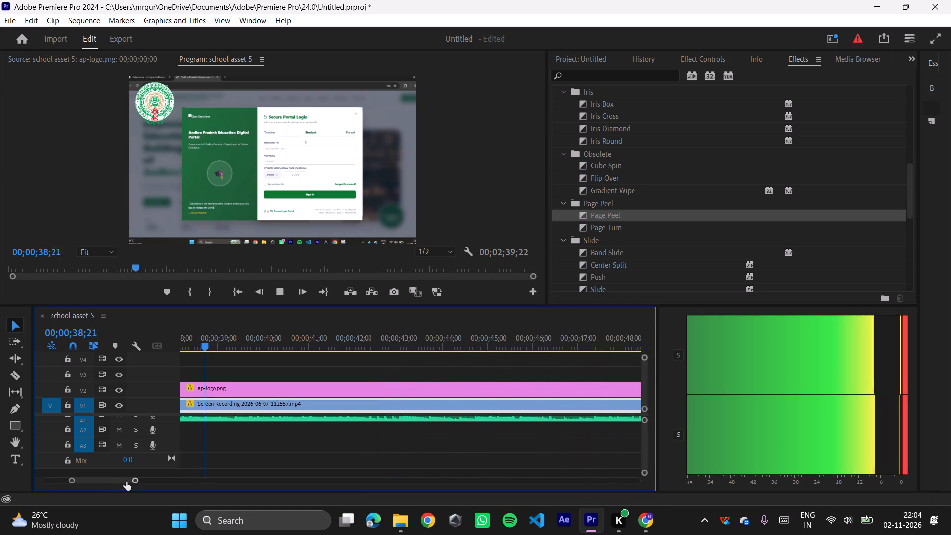
{"action": "left_click_drag", "start_coordinate": [126, 481], "coordinate": [217, 481]}
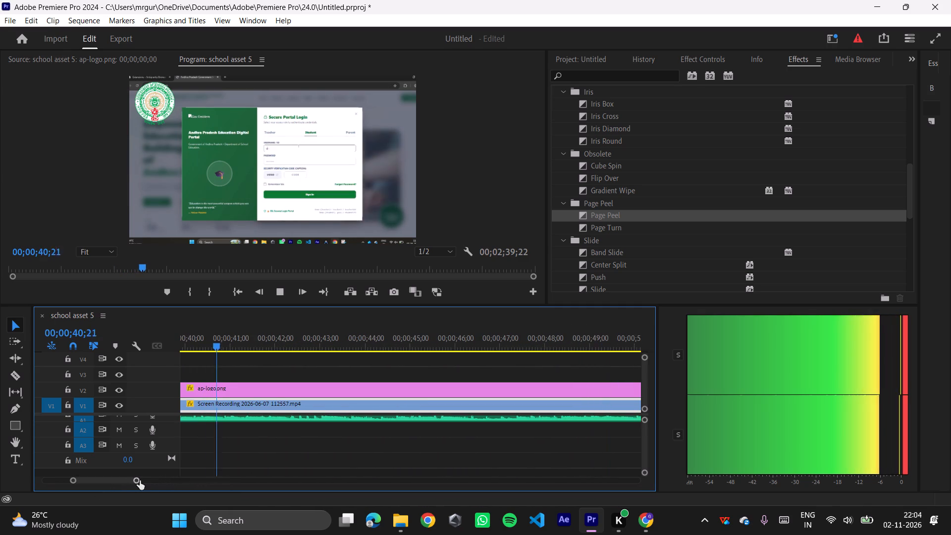
{"action": "left_click", "coordinate": [140, 481]}
{"action": "left_click_drag", "start_coordinate": [140, 479], "coordinate": [151, 479]}
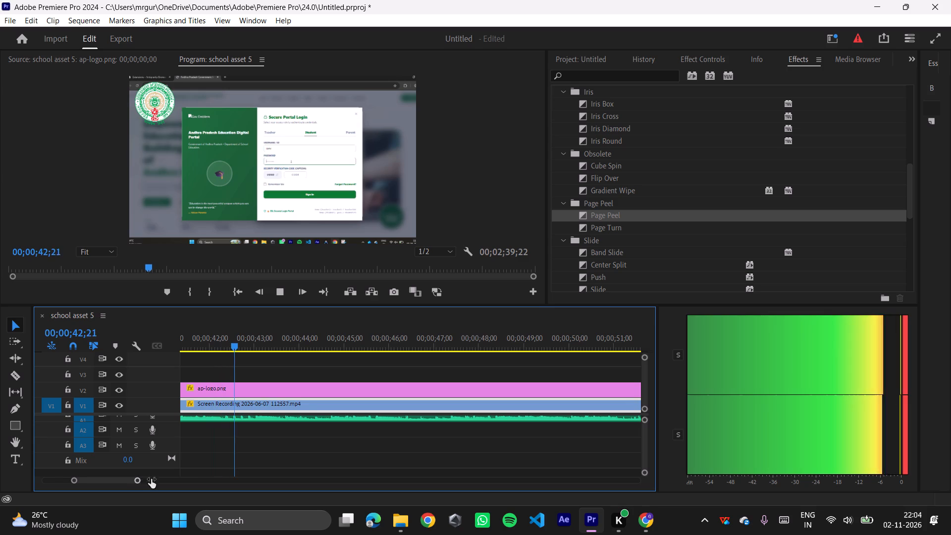
{"action": "left_click_drag", "start_coordinate": [151, 479], "coordinate": [312, 488]}
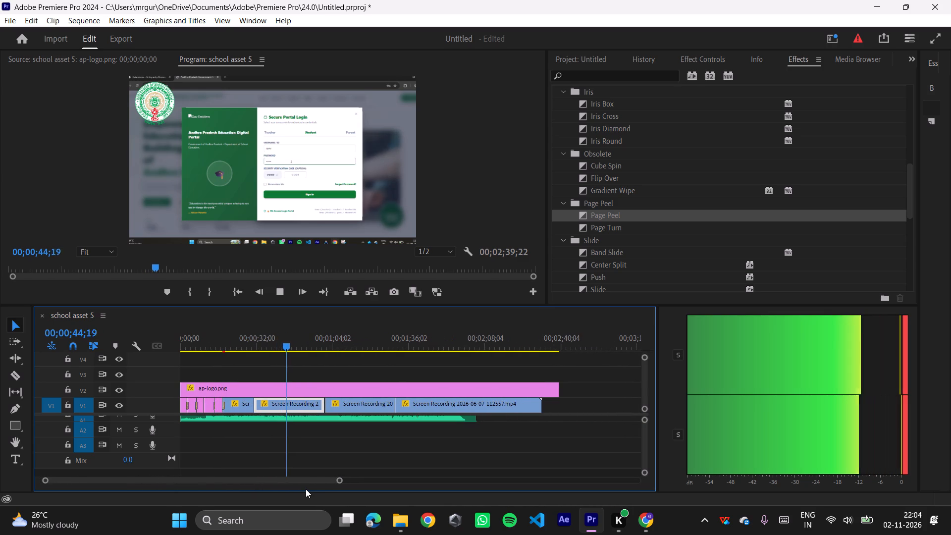
{"action": "key", "text": "space"}
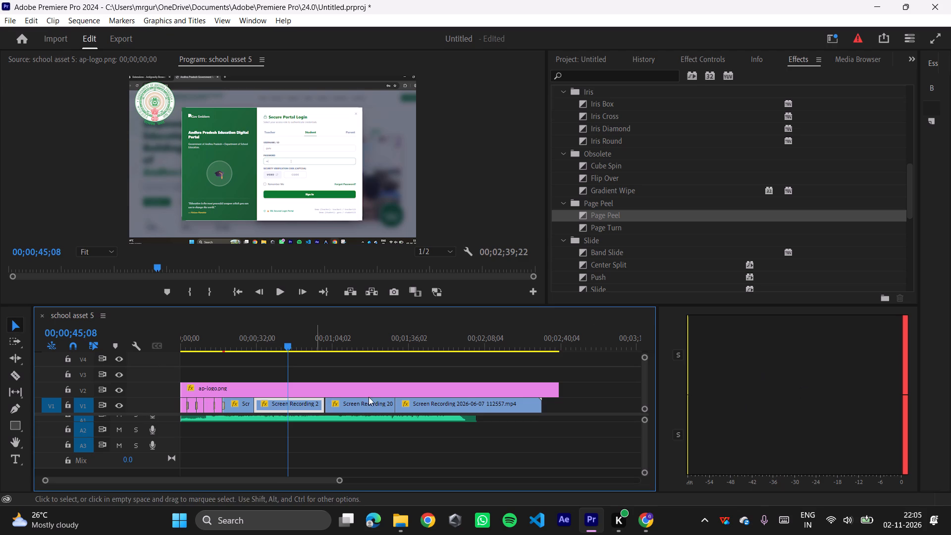
{"action": "left_click_drag", "start_coordinate": [361, 402], "coordinate": [357, 403]}
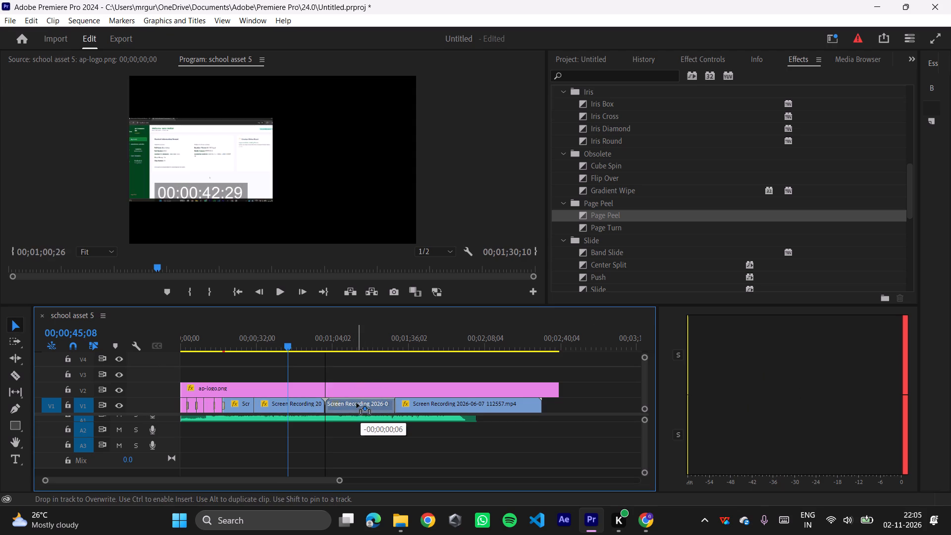
{"action": "left_click_drag", "start_coordinate": [357, 403], "coordinate": [352, 406]}
{"action": "left_click_drag", "start_coordinate": [425, 399], "coordinate": [392, 408]}
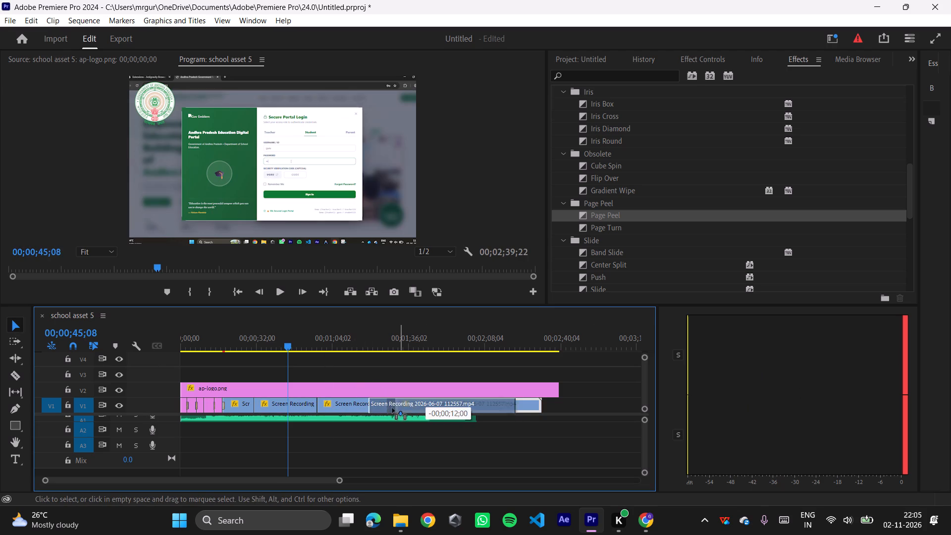
{"action": "left_click_drag", "start_coordinate": [392, 408], "coordinate": [403, 404]}
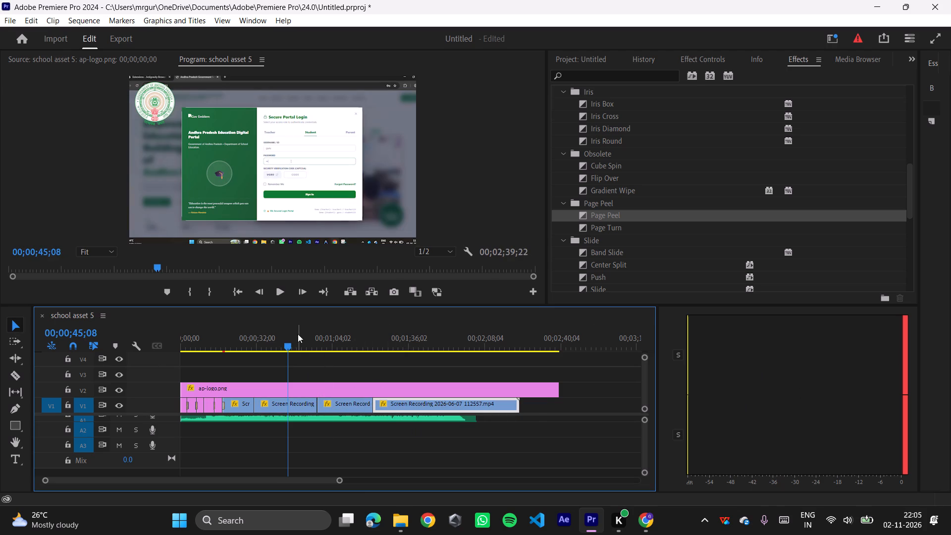
Apply a Page Turn transition at the cut between the second and third screen recording clips and scrub across it.
{"action": "left_click_drag", "start_coordinate": [292, 344], "coordinate": [376, 356]}
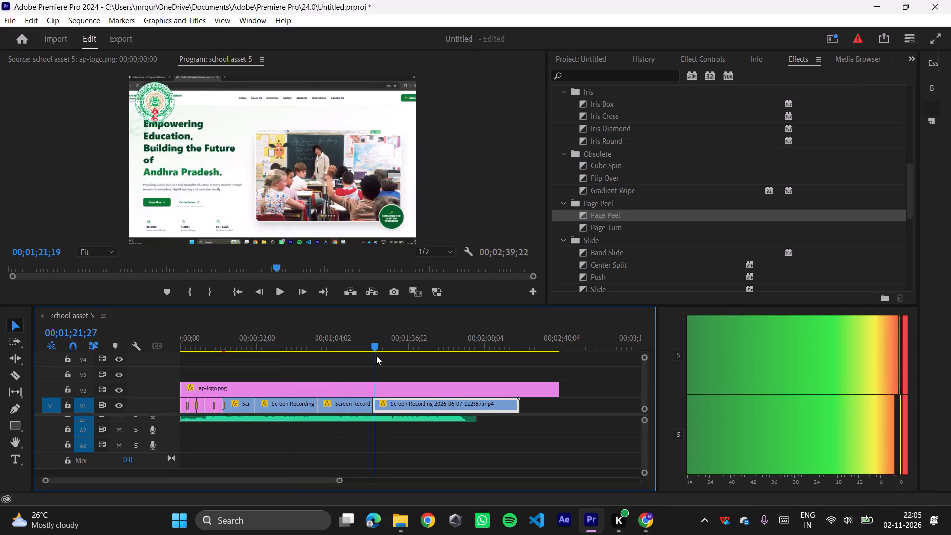
{"action": "left_click_drag", "start_coordinate": [376, 356], "coordinate": [309, 384]}
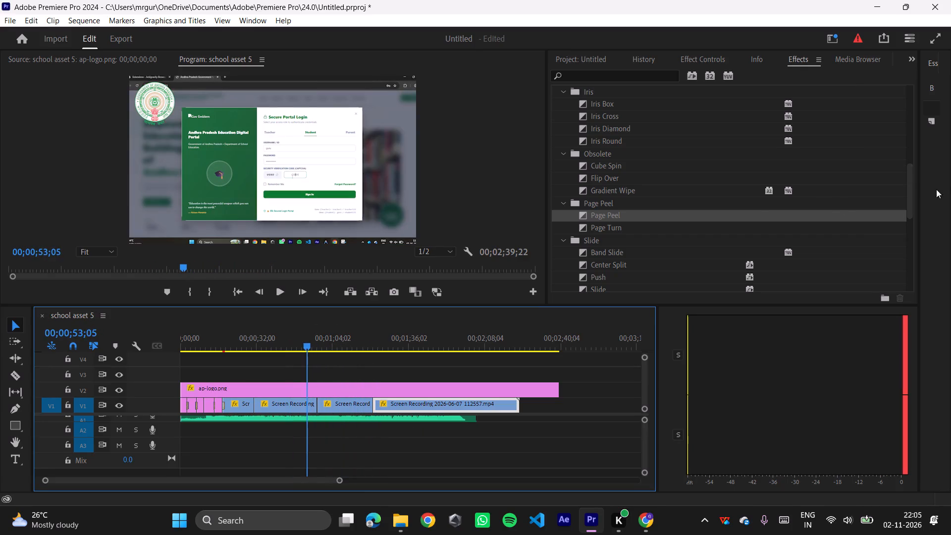
{"action": "left_click_drag", "start_coordinate": [606, 224], "coordinate": [319, 409]}
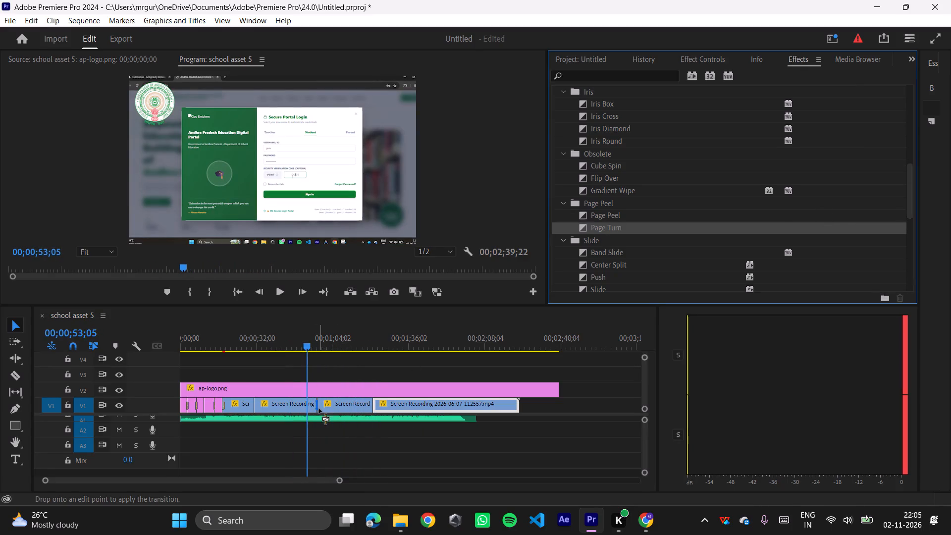
{"action": "left_click_drag", "start_coordinate": [319, 409], "coordinate": [319, 407]}
{"action": "left_click_drag", "start_coordinate": [309, 348], "coordinate": [315, 352]}
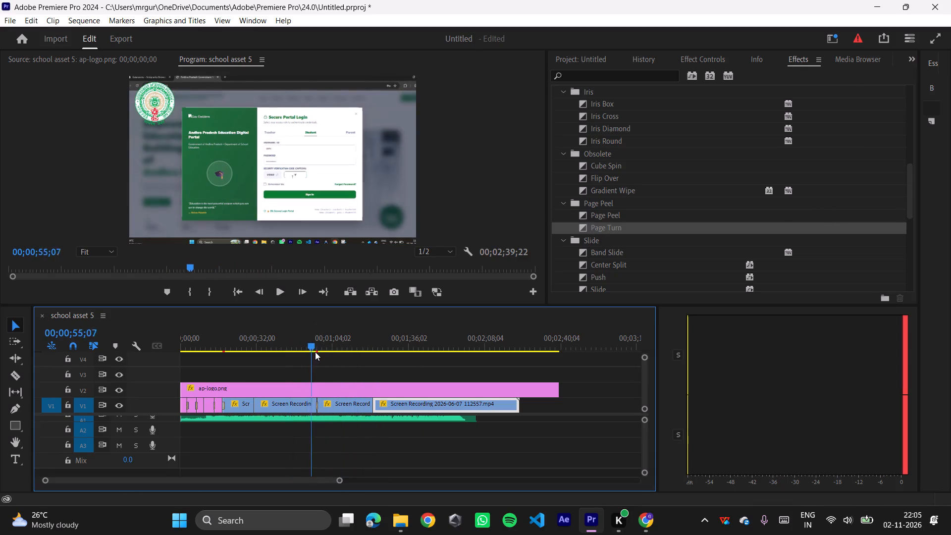
{"action": "left_click_drag", "start_coordinate": [315, 352], "coordinate": [325, 352]}
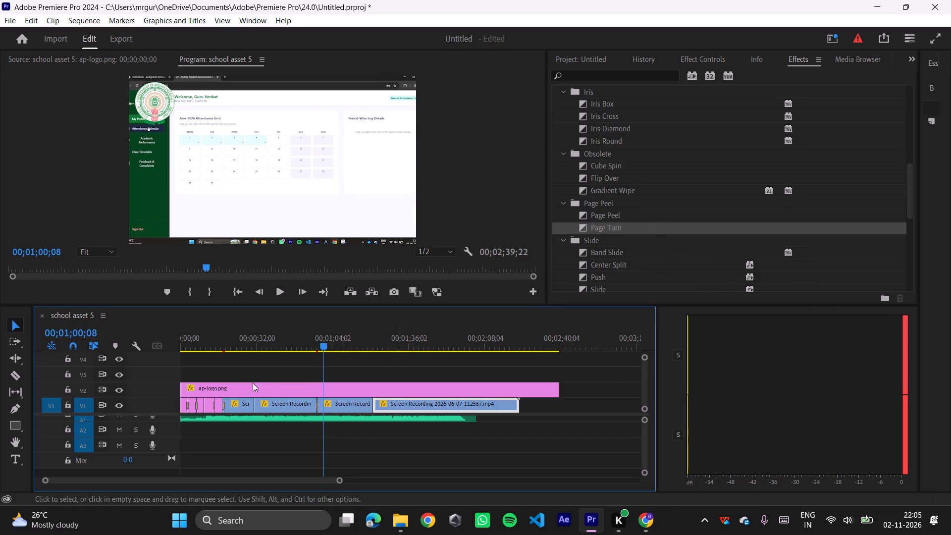
Look through the video transitions and the Adjust group of video effects for another transition to use.
{"action": "scroll", "coordinate": [635, 234], "scroll_direction": "down", "scroll_amount": 3}
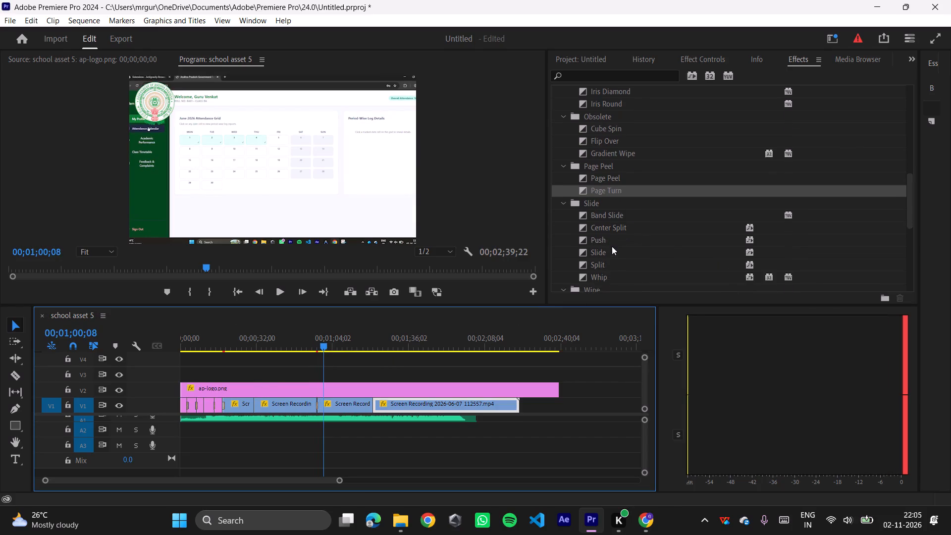
{"action": "scroll", "coordinate": [613, 250], "scroll_direction": "down", "scroll_amount": 9}
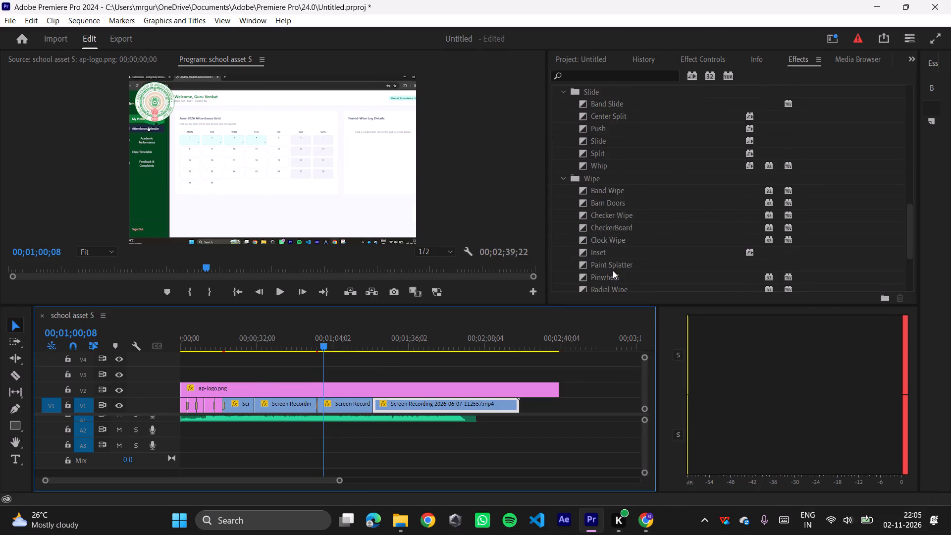
{"action": "scroll", "coordinate": [615, 267], "scroll_direction": "down", "scroll_amount": 10}
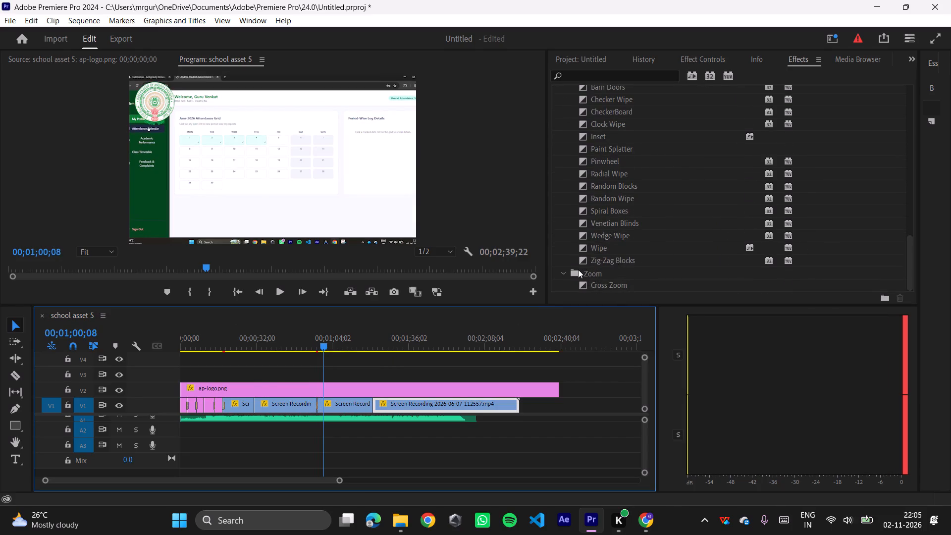
{"action": "scroll", "coordinate": [645, 251], "scroll_direction": "up", "scroll_amount": 19}
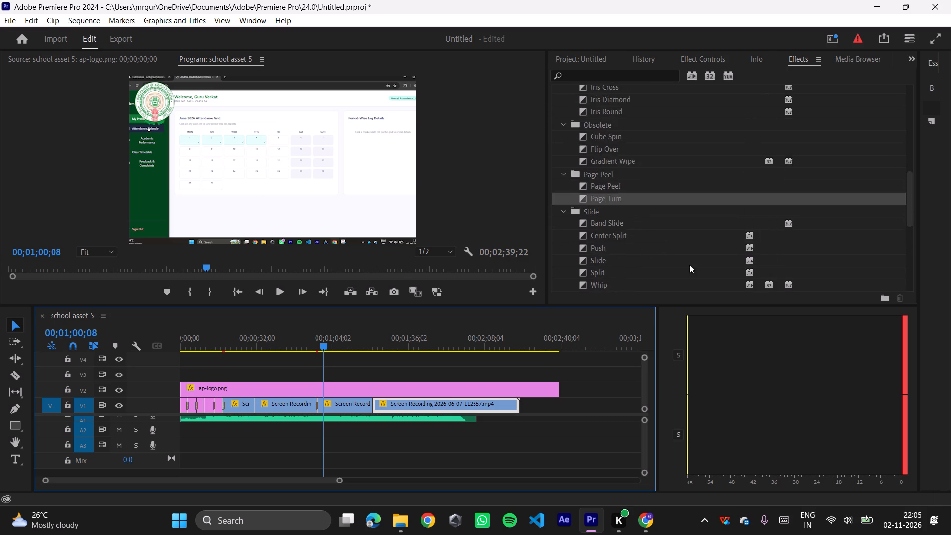
{"action": "scroll", "coordinate": [689, 265], "scroll_direction": "up", "scroll_amount": 5}
{"action": "scroll", "coordinate": [630, 242], "scroll_direction": "up", "scroll_amount": 4}
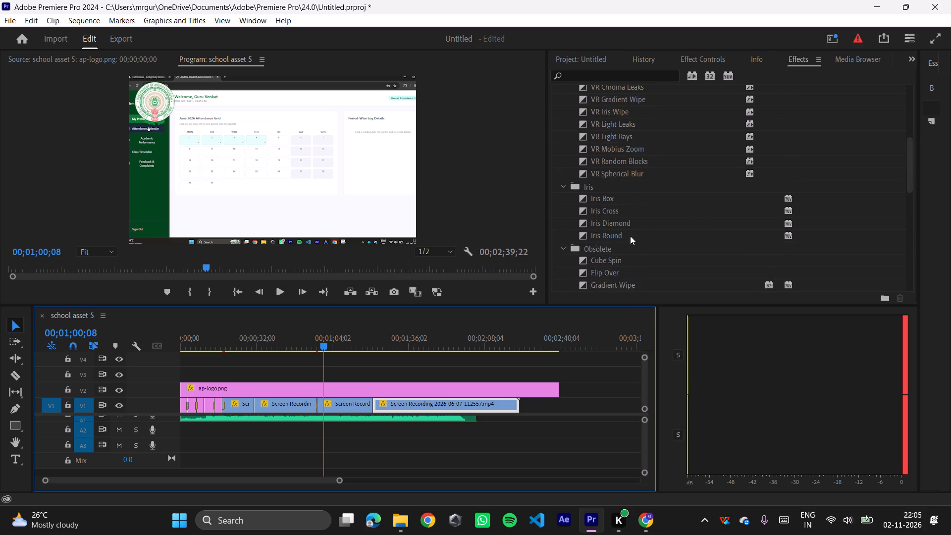
{"action": "scroll", "coordinate": [630, 236], "scroll_direction": "up", "scroll_amount": 19}
{"action": "scroll", "coordinate": [666, 244], "scroll_direction": "up", "scroll_amount": 3}
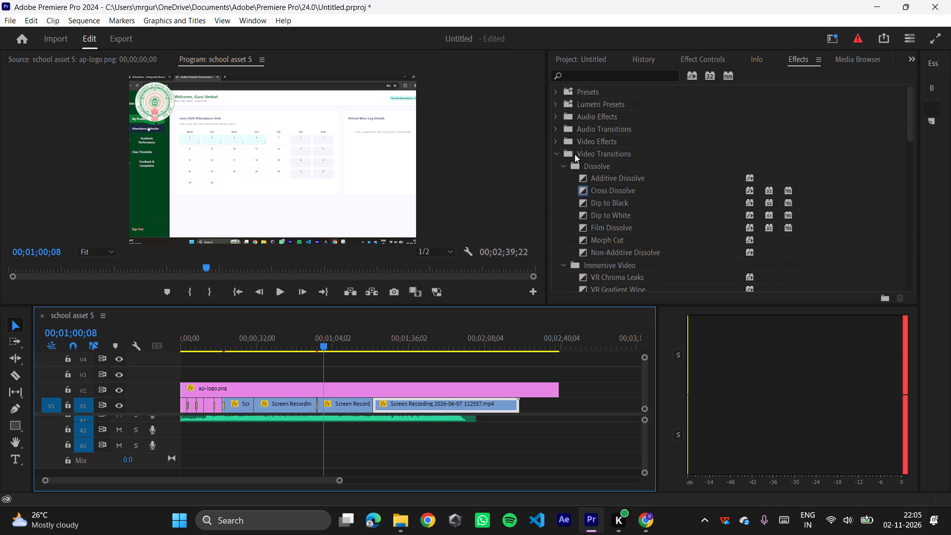
{"action": "left_click", "coordinate": [547, 142]}
{"action": "left_click", "coordinate": [562, 144]}
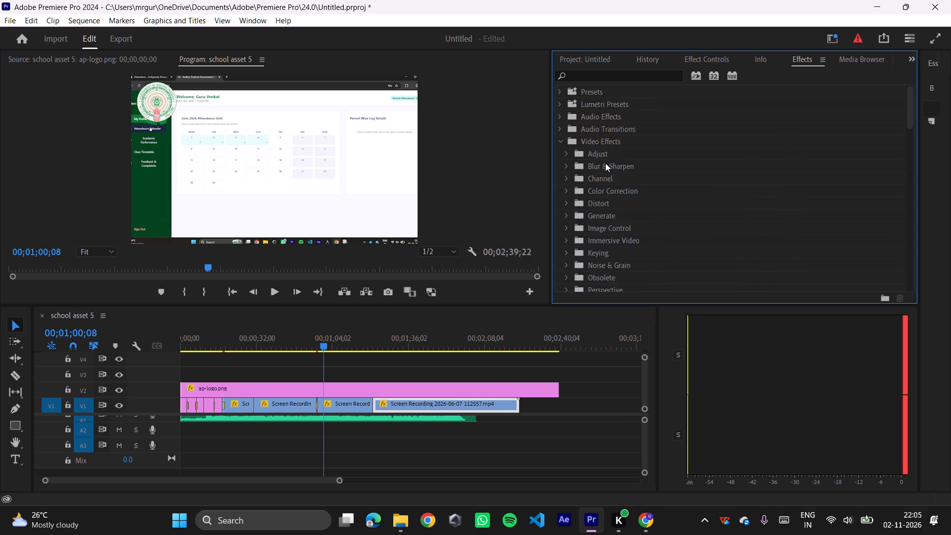
{"action": "left_click", "coordinate": [569, 150]}
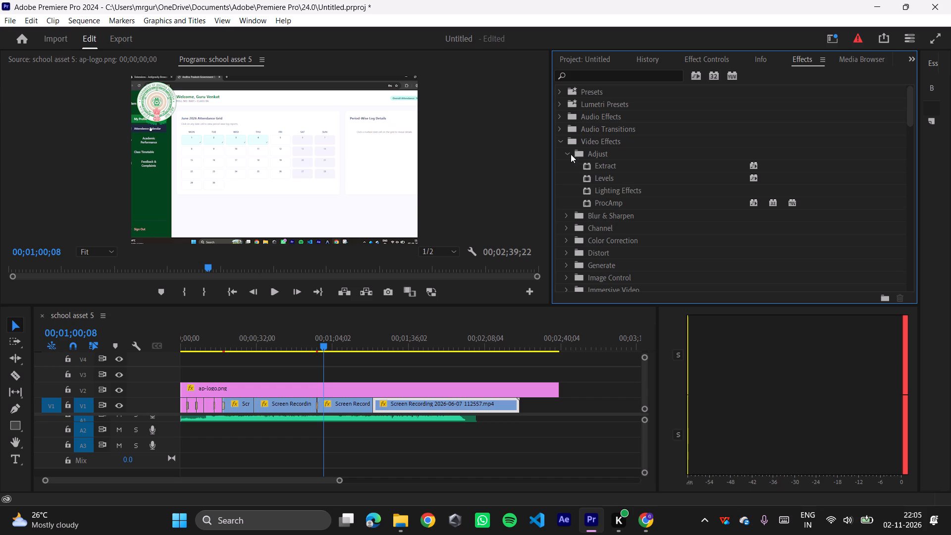
{"action": "left_click", "coordinate": [565, 149]}
{"action": "left_click", "coordinate": [558, 141]}
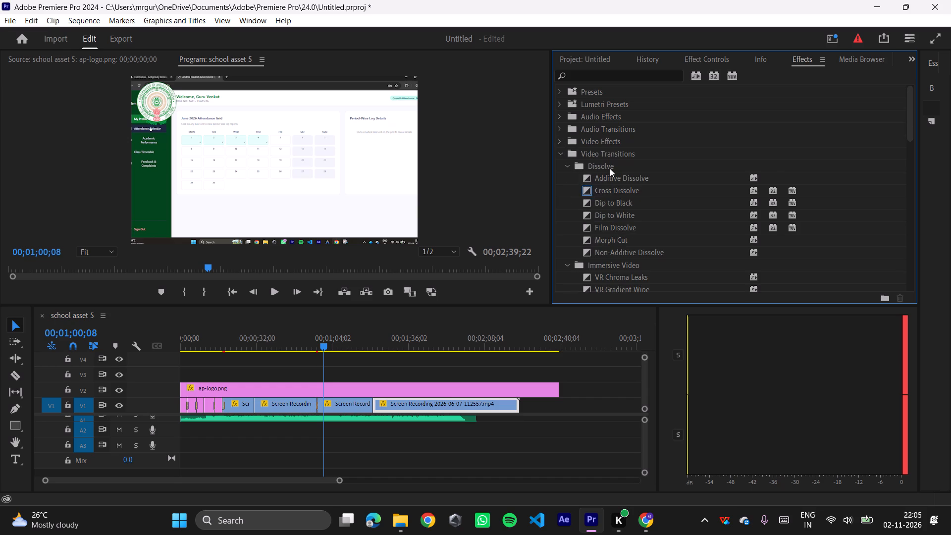
Apply a VR Light Leaks transition at the cut between the third and fourth screen recording clips on V1.
{"action": "scroll", "coordinate": [612, 176], "scroll_direction": "down", "scroll_amount": 5}
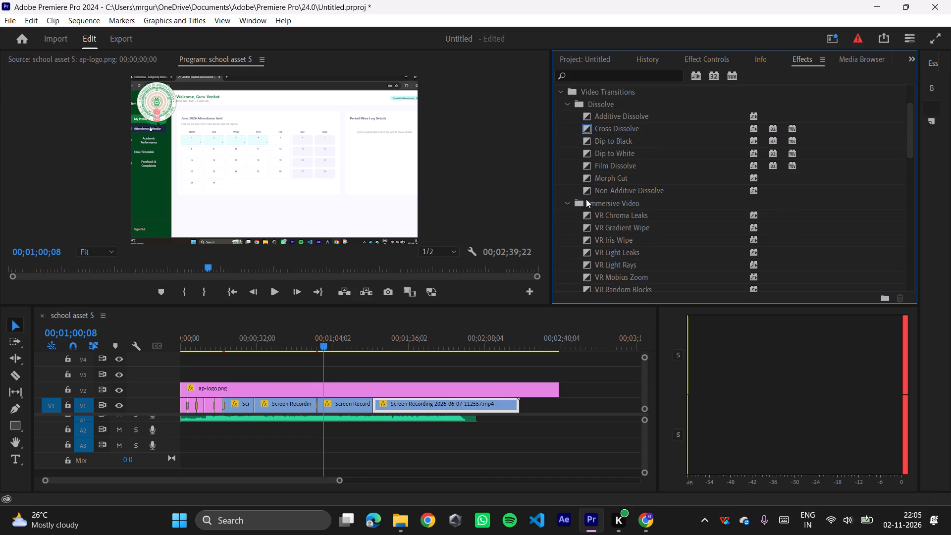
{"action": "scroll", "coordinate": [594, 207], "scroll_direction": "down", "scroll_amount": 1}
{"action": "left_click_drag", "start_coordinate": [614, 241], "coordinate": [311, 399]}
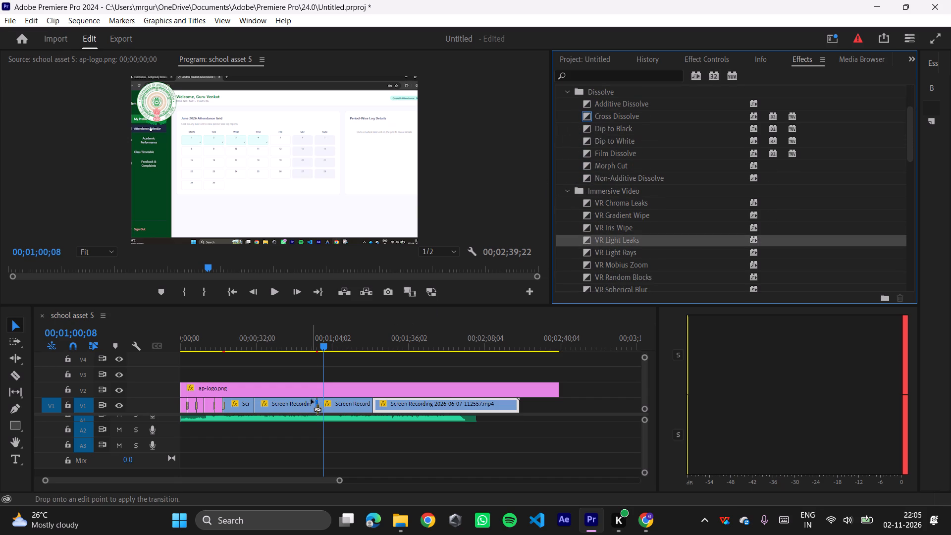
{"action": "left_click_drag", "start_coordinate": [311, 399], "coordinate": [373, 406]}
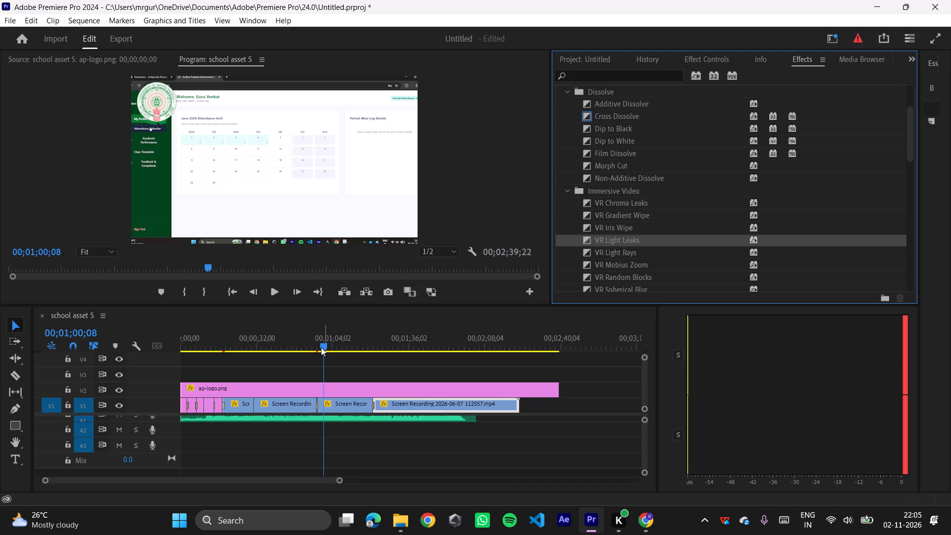
Trim the ends of the last screen recording on V1 and the ap-logo.png clip on V2 to the audio's end at 00;02;05;03.
{"action": "left_click_drag", "start_coordinate": [321, 347], "coordinate": [368, 372]}
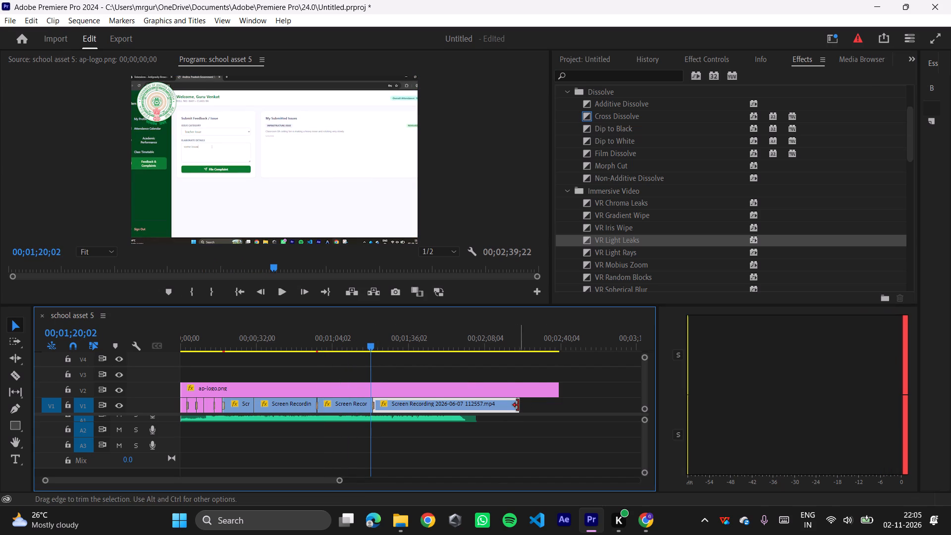
{"action": "left_click_drag", "start_coordinate": [518, 405], "coordinate": [477, 412]}
{"action": "left_click", "coordinate": [542, 389]}
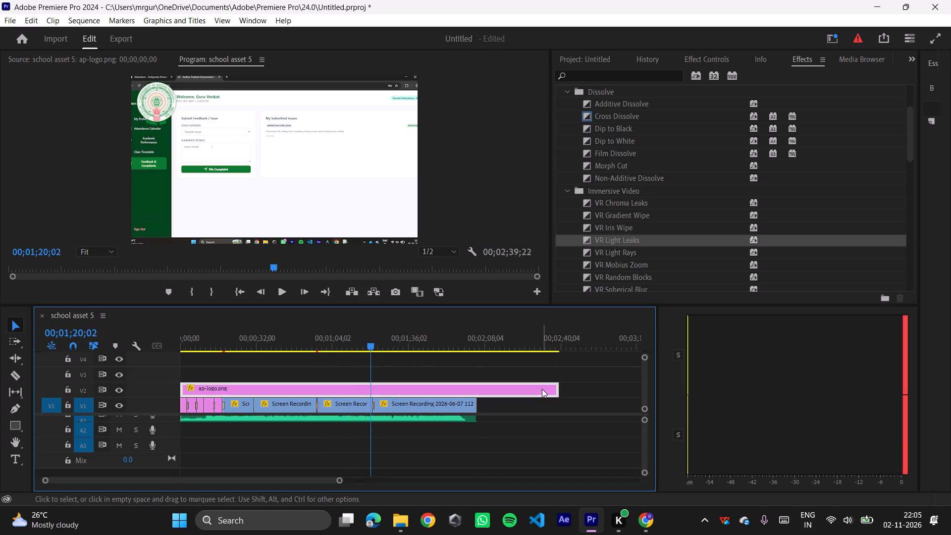
{"action": "left_click_drag", "start_coordinate": [558, 390], "coordinate": [477, 401]}
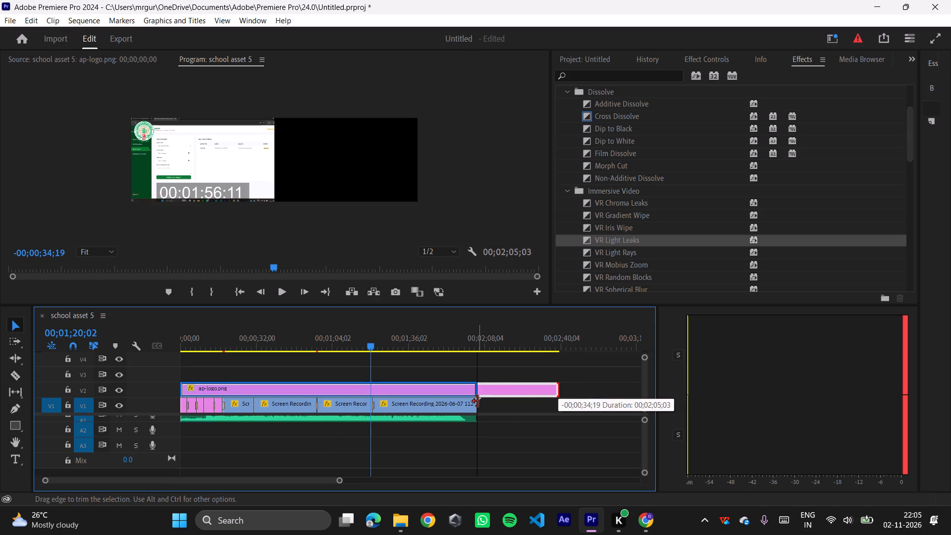
{"action": "left_click_drag", "start_coordinate": [477, 401], "coordinate": [477, 401]}
Scrub through the whole sequence to its end and back to the start to check the trimmed edit.
{"action": "left_click_drag", "start_coordinate": [370, 347], "coordinate": [393, 359]}
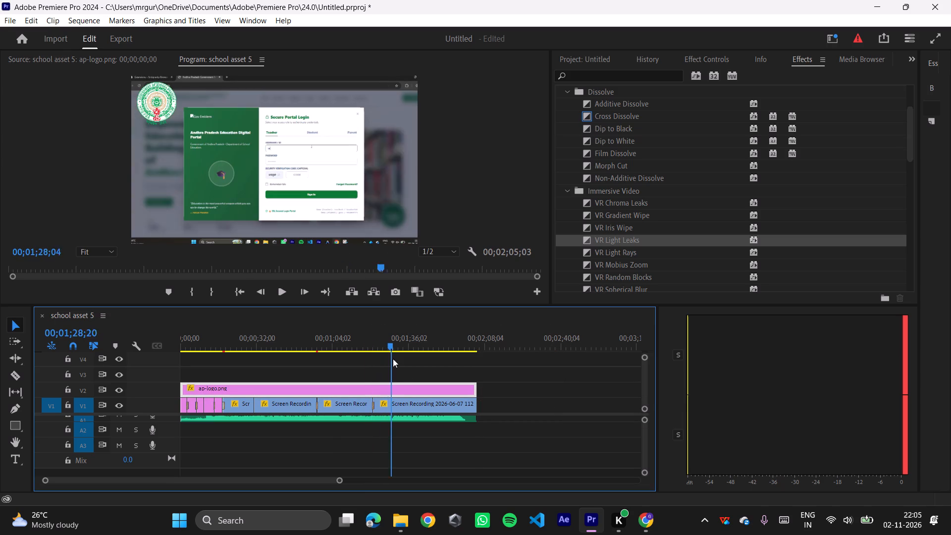
{"action": "left_click_drag", "start_coordinate": [393, 359], "coordinate": [483, 379]}
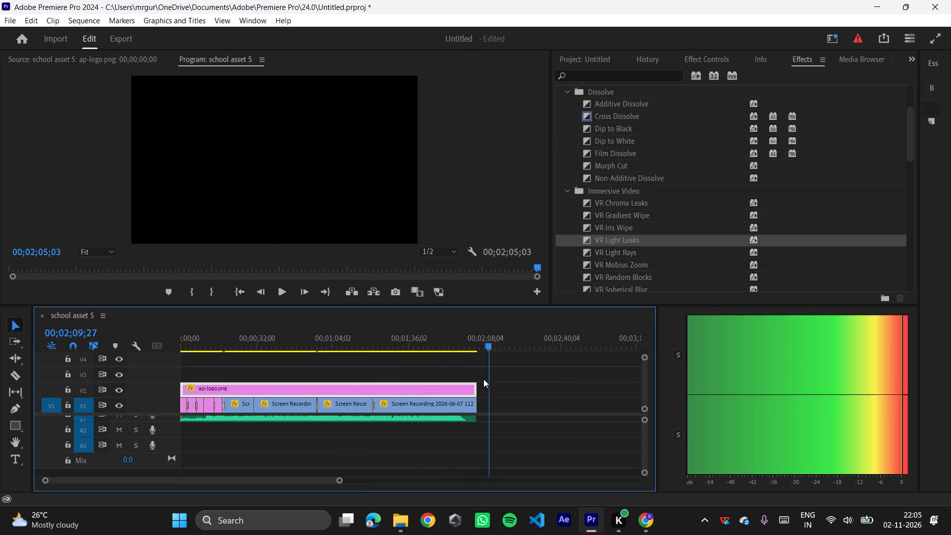
{"action": "left_click_drag", "start_coordinate": [483, 379], "coordinate": [52, 350]}
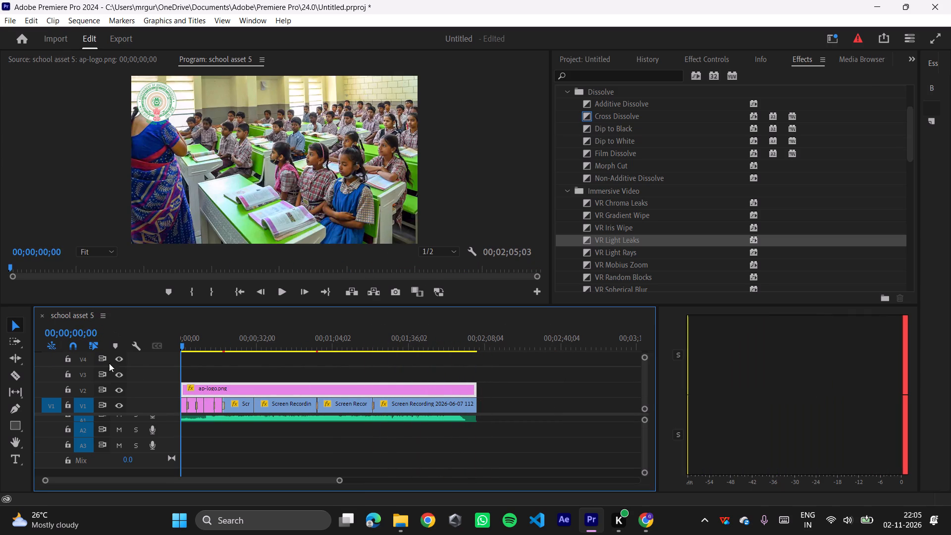
{"action": "left_click", "coordinate": [474, 418]}
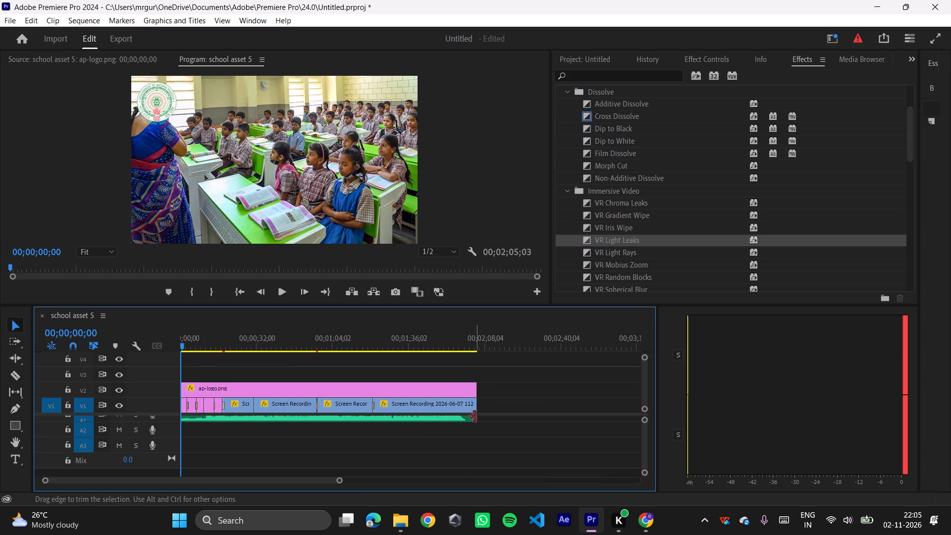
{"action": "left_click", "coordinate": [510, 396]}
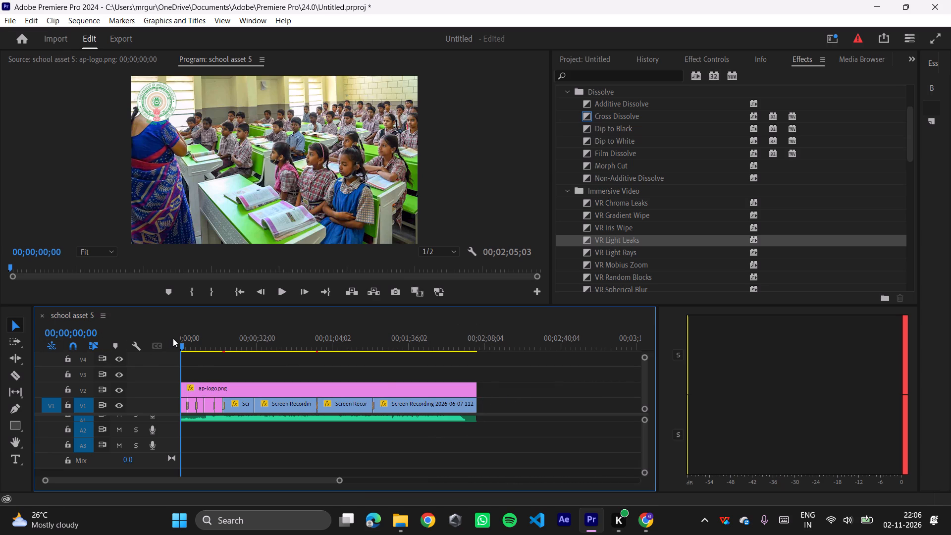
{"action": "left_click_drag", "start_coordinate": [179, 339], "coordinate": [185, 341]}
{"action": "left_click_drag", "start_coordinate": [179, 345], "coordinate": [209, 352]}
{"action": "left_click_drag", "start_coordinate": [181, 342], "coordinate": [457, 403]}
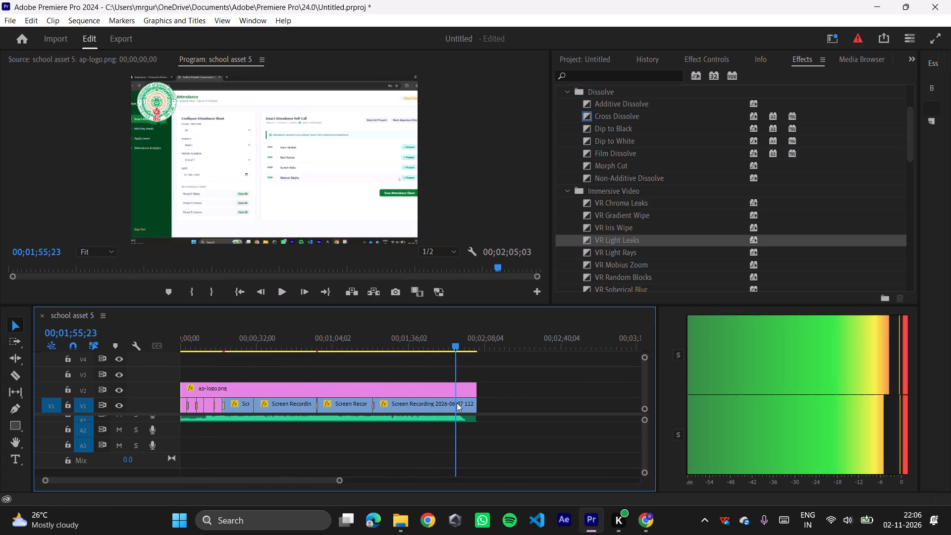
{"action": "left_click_drag", "start_coordinate": [457, 403], "coordinate": [162, 393]}
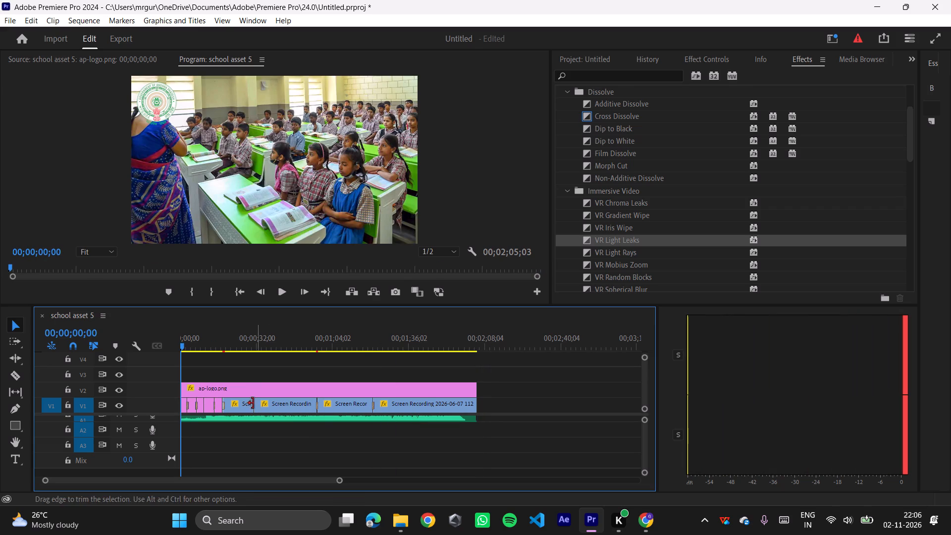
Apply a VR Random Blocks transition at the cut between the first and second screen recording clips on V1 and scrub across it.
{"action": "left_click", "coordinate": [253, 403]}
{"action": "left_click", "coordinate": [278, 406]}
{"action": "left_click", "coordinate": [346, 425]}
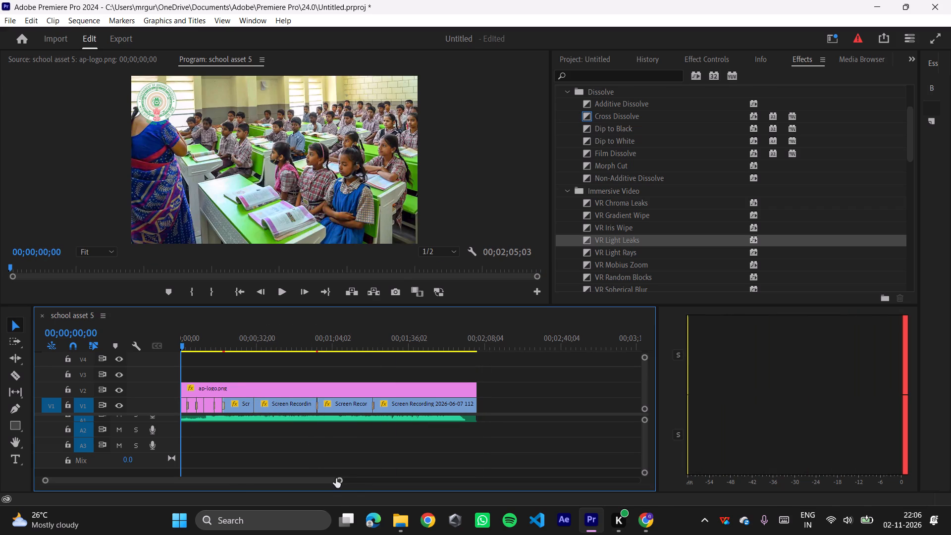
{"action": "left_click_drag", "start_coordinate": [337, 479], "coordinate": [294, 463]}
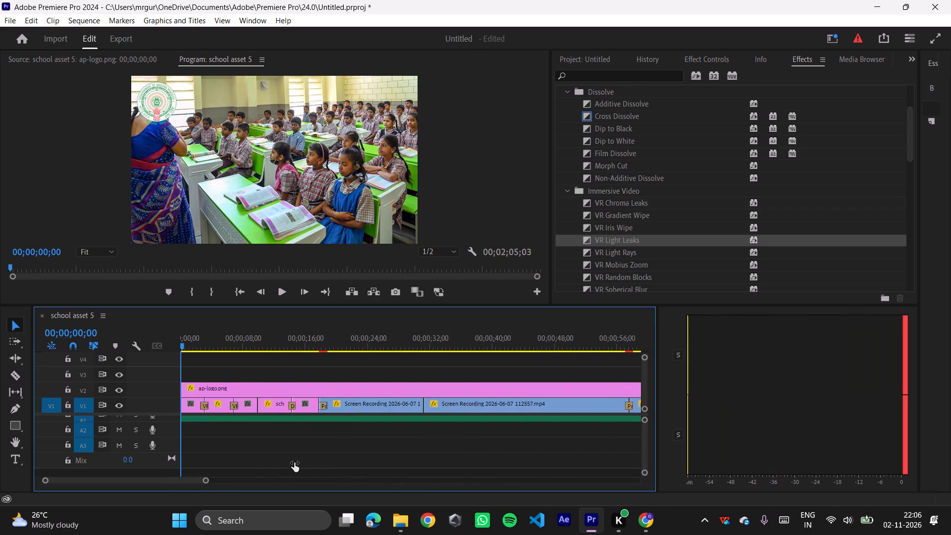
{"action": "left_click_drag", "start_coordinate": [294, 463], "coordinate": [329, 466]}
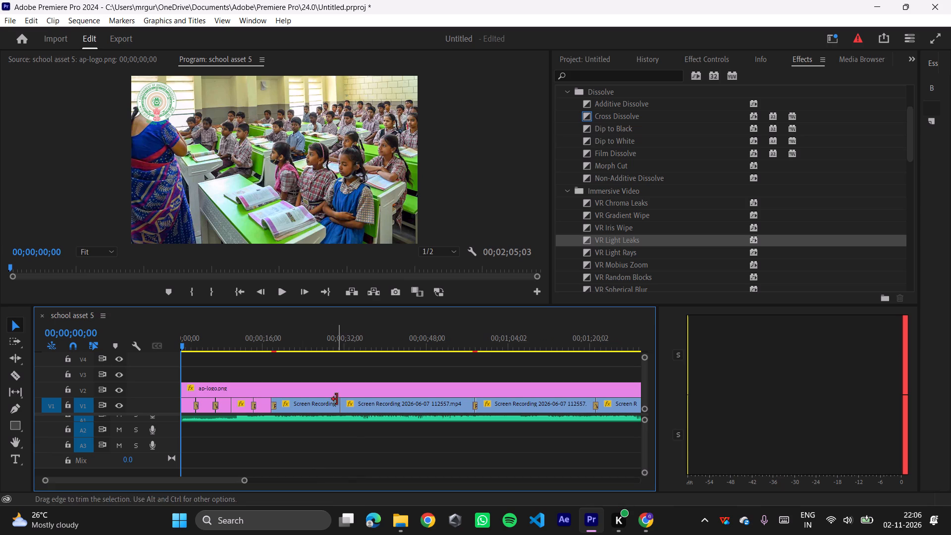
{"action": "scroll", "coordinate": [615, 169], "scroll_direction": "down", "scroll_amount": 6}
{"action": "left_click_drag", "start_coordinate": [611, 198], "coordinate": [346, 404]}
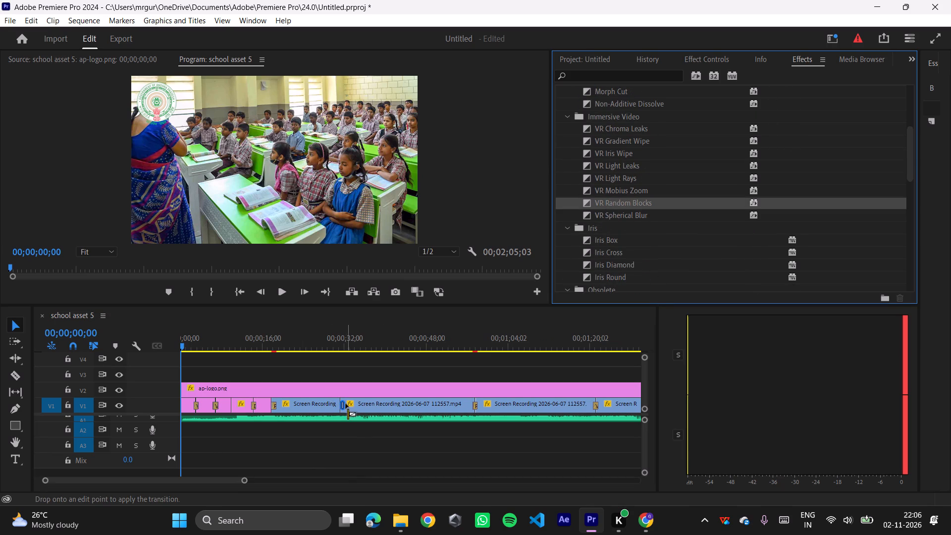
{"action": "left_click_drag", "start_coordinate": [346, 404], "coordinate": [343, 406]}
{"action": "left_click", "coordinate": [347, 449]}
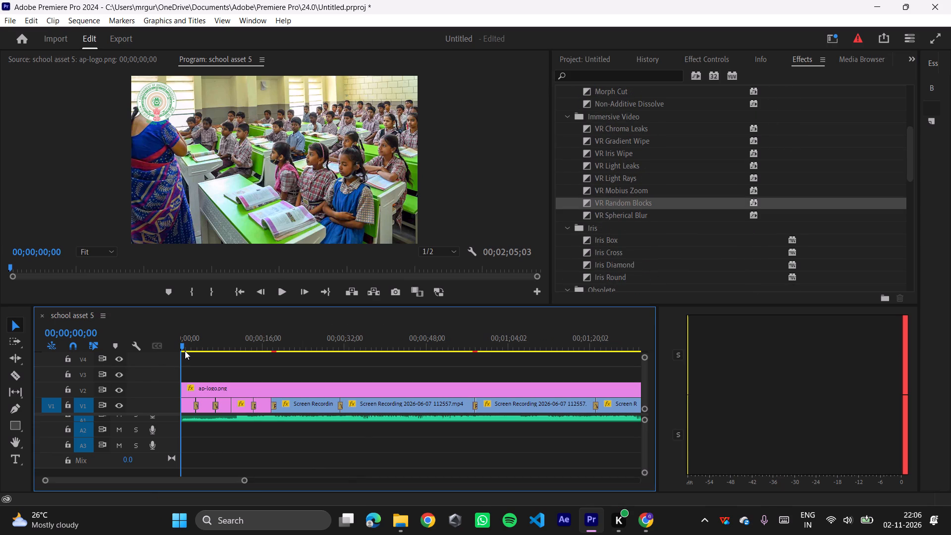
{"action": "left_click_drag", "start_coordinate": [180, 346], "coordinate": [503, 405]}
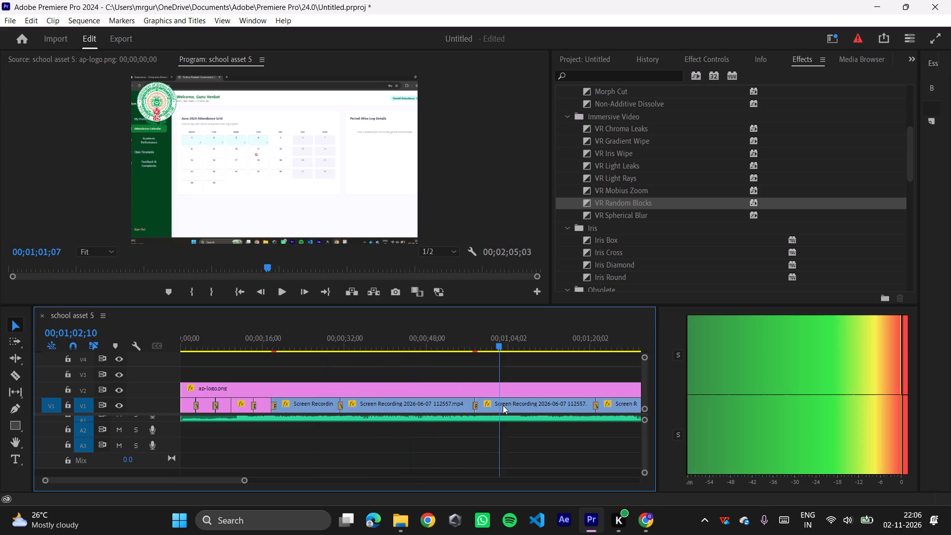
{"action": "left_click_drag", "start_coordinate": [503, 405], "coordinate": [0, 420]}
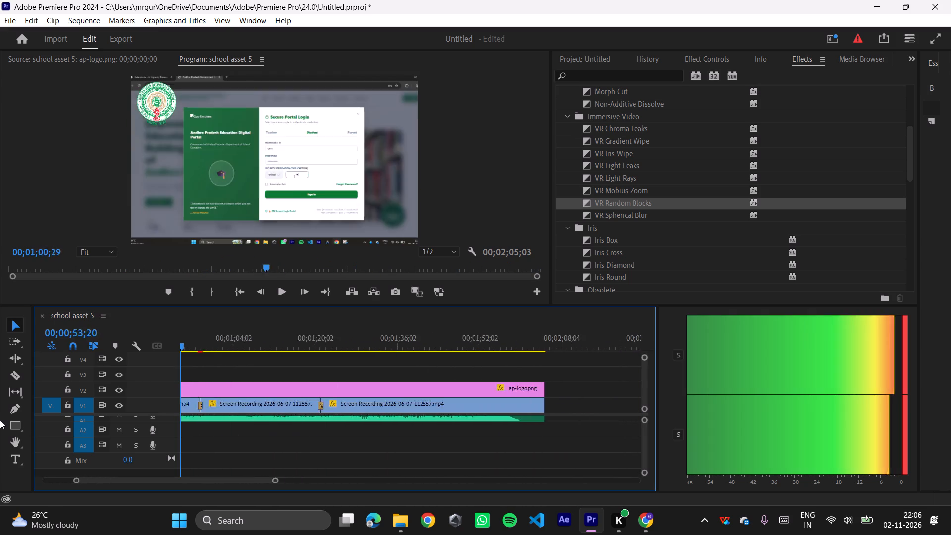
{"action": "left_click_drag", "start_coordinate": [0, 420], "coordinate": [0, 403]}
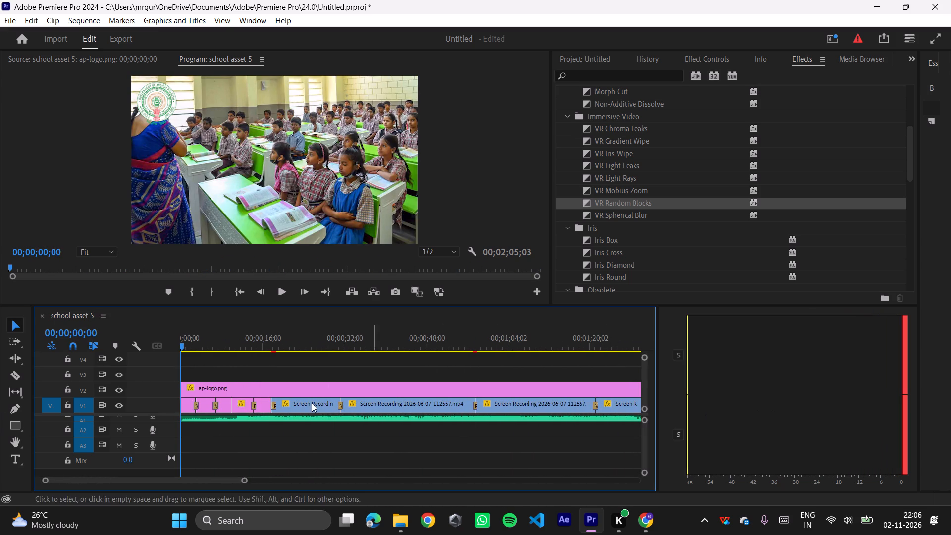
Play the sequence from its start, scrub back into the opening photos and replay their transitions.
{"action": "left_click", "coordinate": [240, 479]}
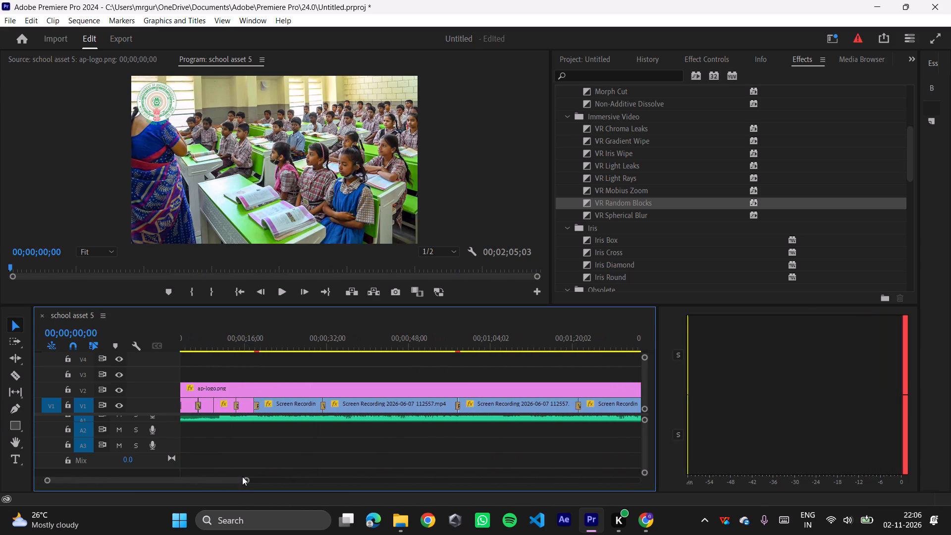
{"action": "left_click_drag", "start_coordinate": [250, 482], "coordinate": [197, 473]}
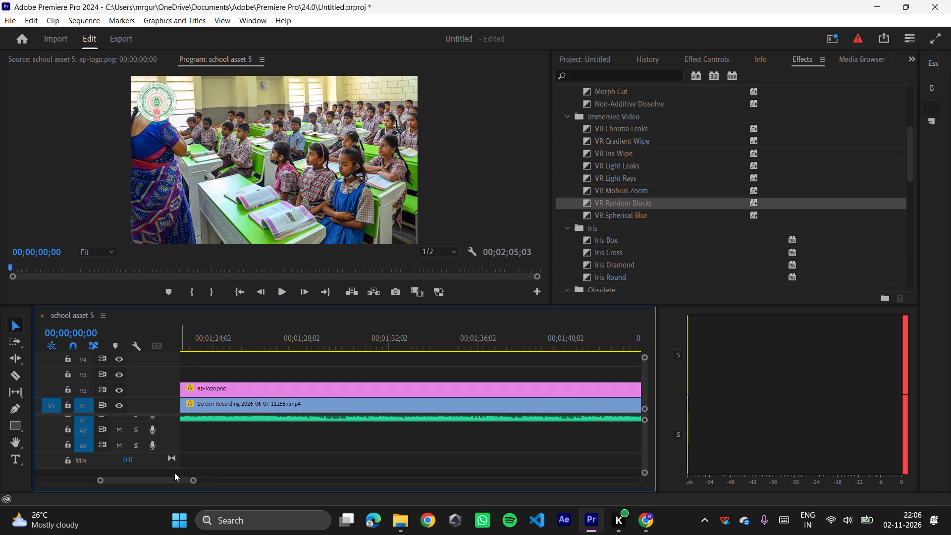
{"action": "left_click", "coordinate": [173, 474]}
{"action": "left_click_drag", "start_coordinate": [183, 481], "coordinate": [75, 458]}
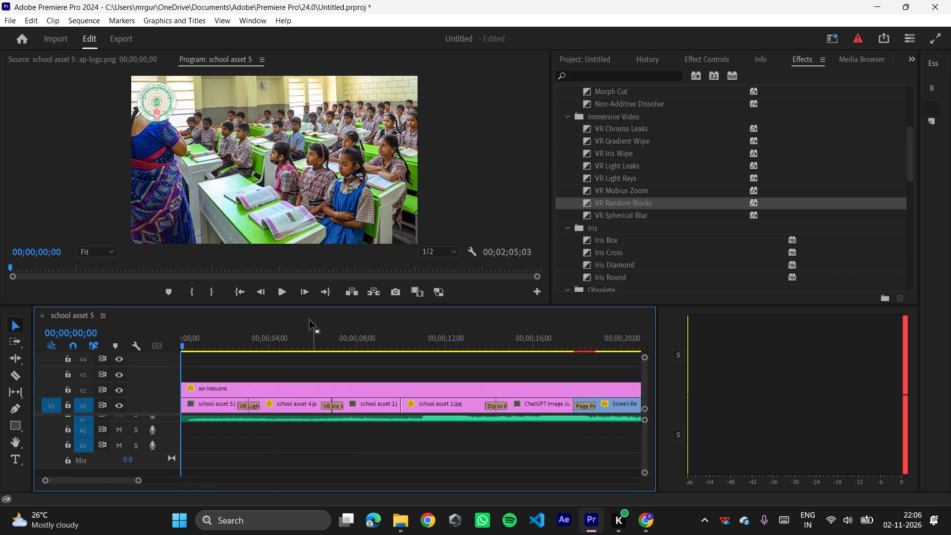
{"action": "left_click", "coordinate": [277, 292]}
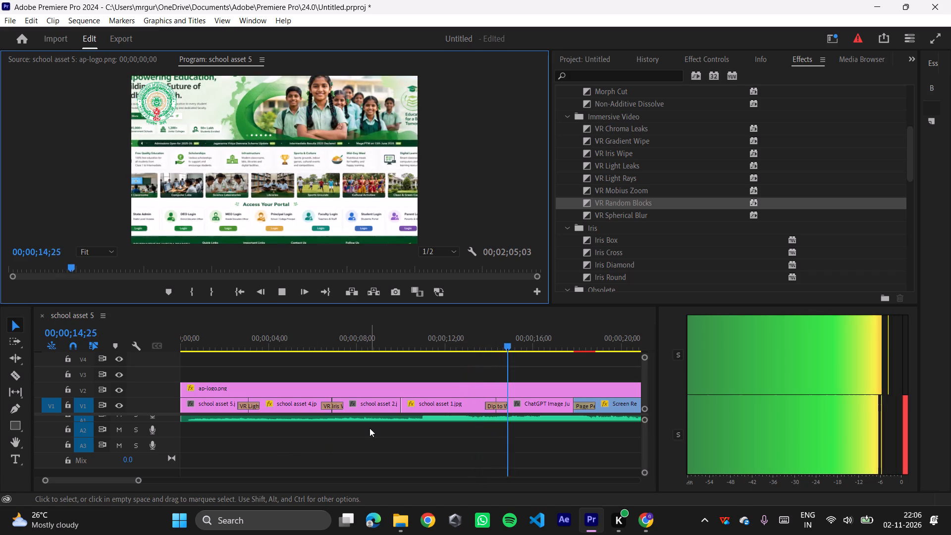
{"action": "left_click_drag", "start_coordinate": [532, 344], "coordinate": [259, 397]}
{"action": "key", "text": "space"}
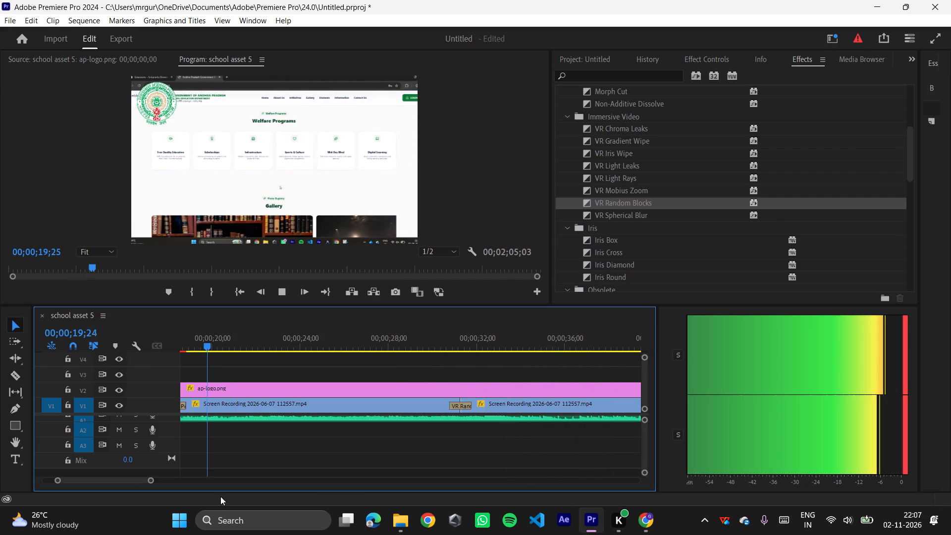
Review the playback through the screen recordings on V1, checking their transitions, and stop it within the last recording.
{"action": "left_click_drag", "start_coordinate": [151, 481], "coordinate": [352, 500]}
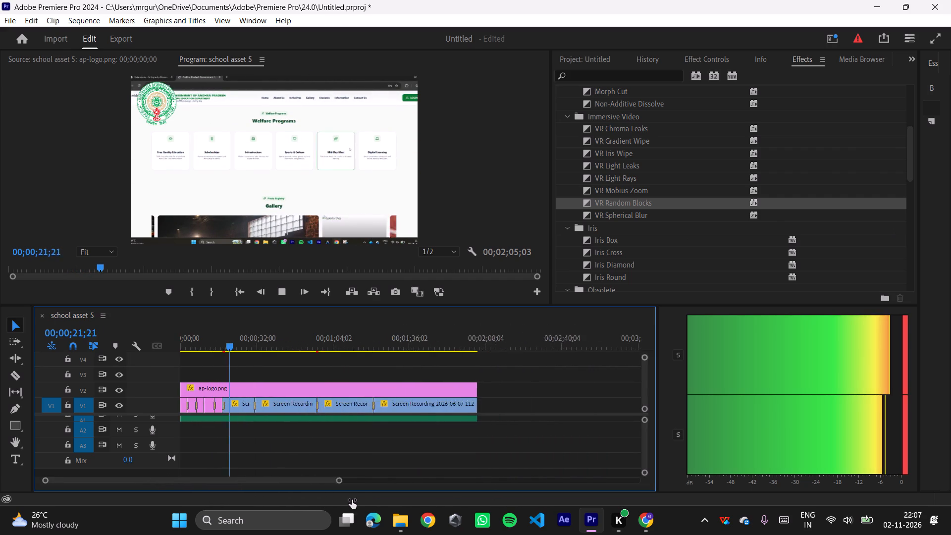
{"action": "left_click_drag", "start_coordinate": [352, 500], "coordinate": [360, 501]}
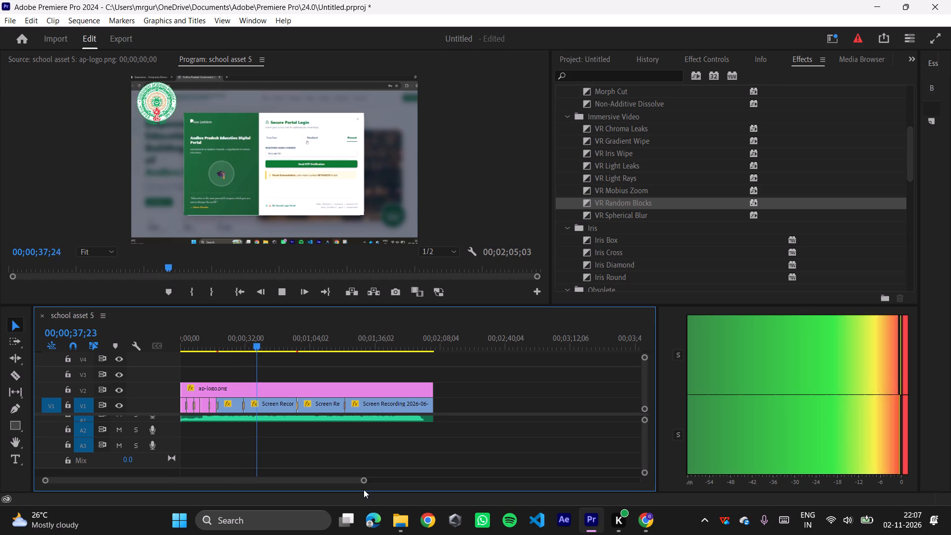
{"action": "left_click_drag", "start_coordinate": [336, 487], "coordinate": [333, 483]}
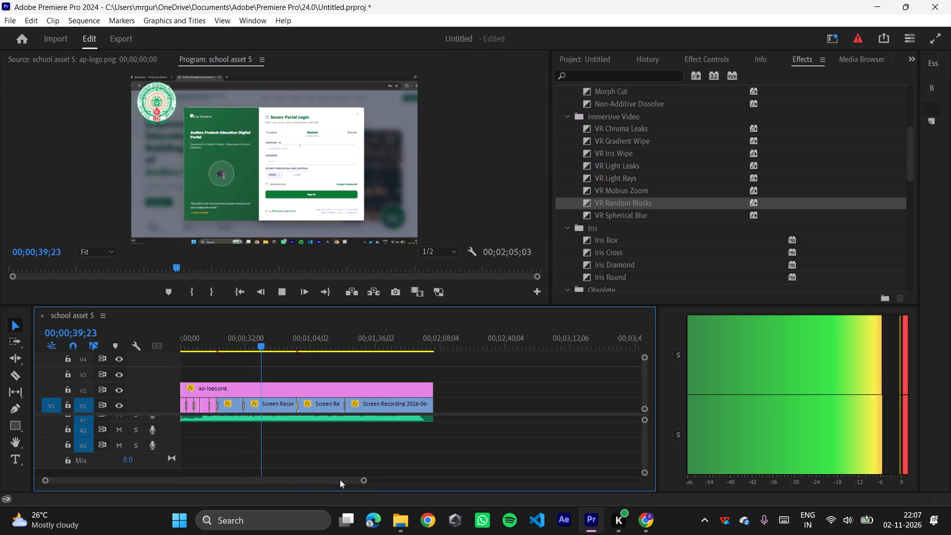
{"action": "left_click_drag", "start_coordinate": [363, 478], "coordinate": [333, 483]}
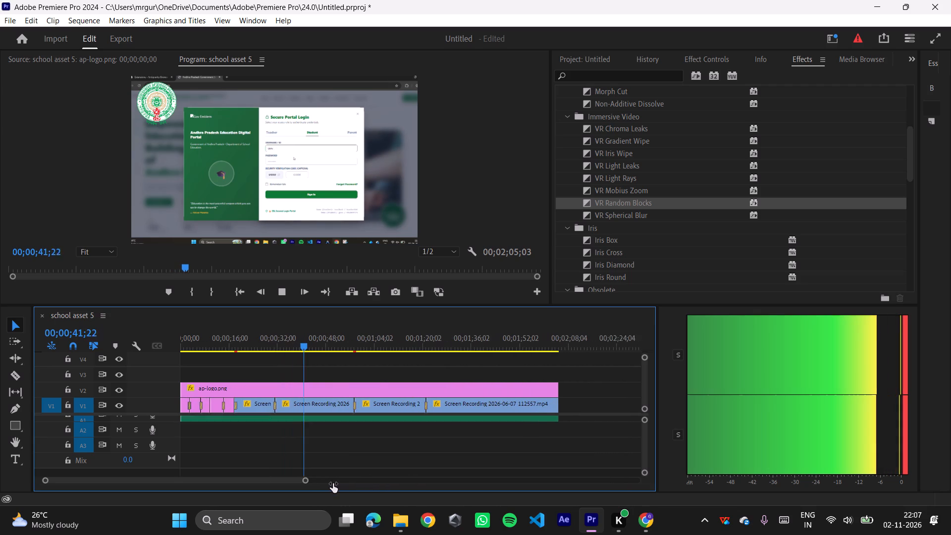
{"action": "left_click_drag", "start_coordinate": [333, 483], "coordinate": [311, 480]}
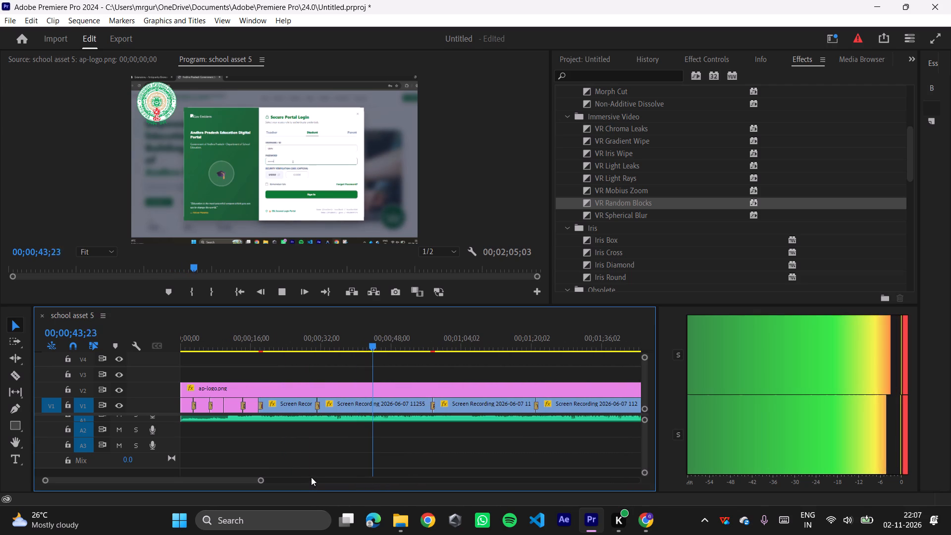
{"action": "left_click_drag", "start_coordinate": [264, 481], "coordinate": [257, 482]}
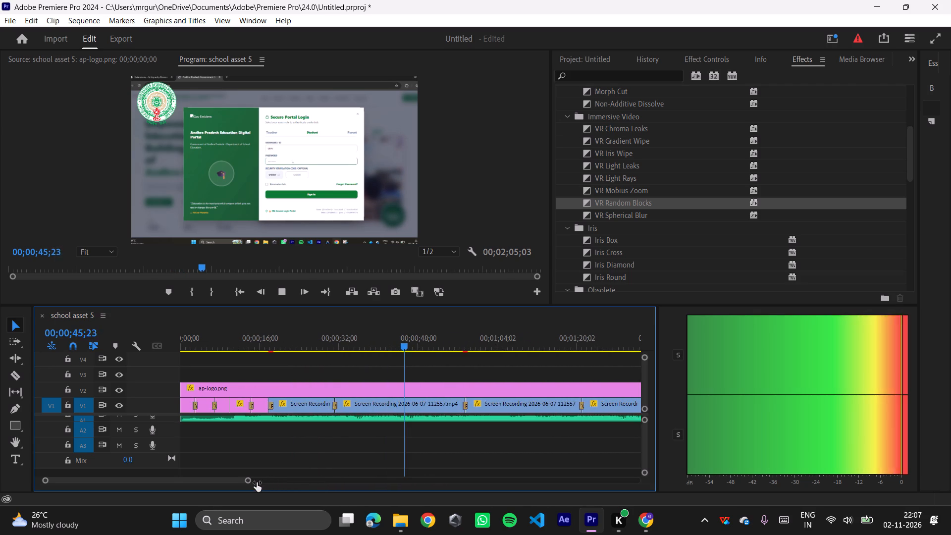
{"action": "left_click_drag", "start_coordinate": [257, 482], "coordinate": [333, 475]}
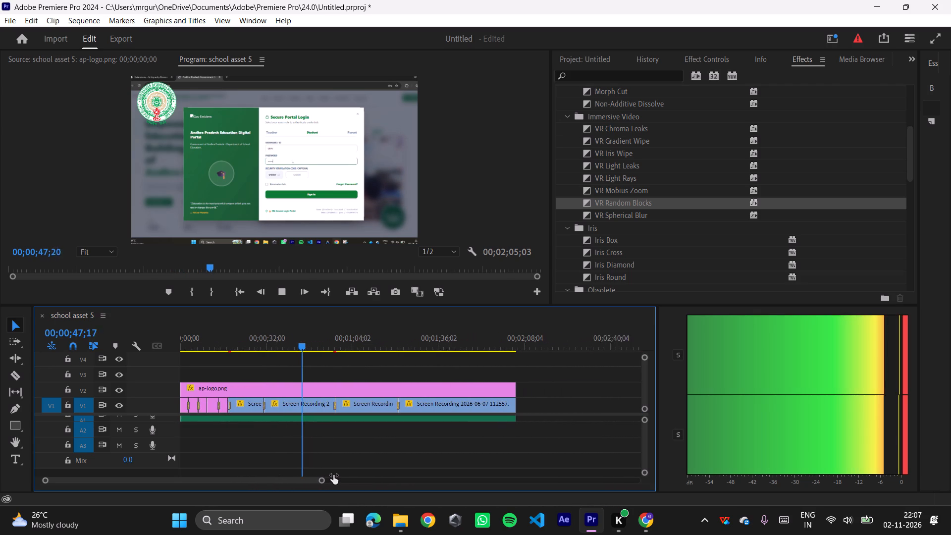
{"action": "left_click_drag", "start_coordinate": [333, 475], "coordinate": [335, 474]}
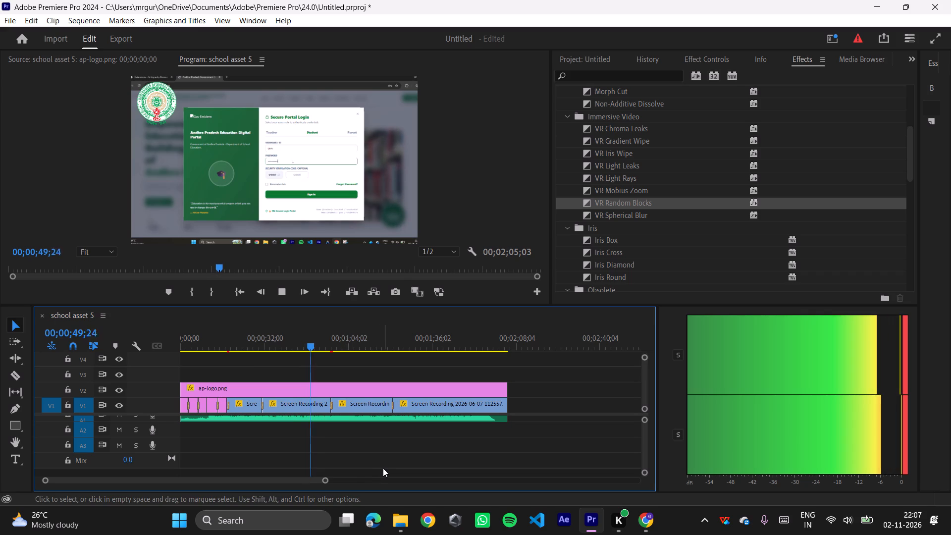
{"action": "left_click_drag", "start_coordinate": [323, 479], "coordinate": [351, 480]}
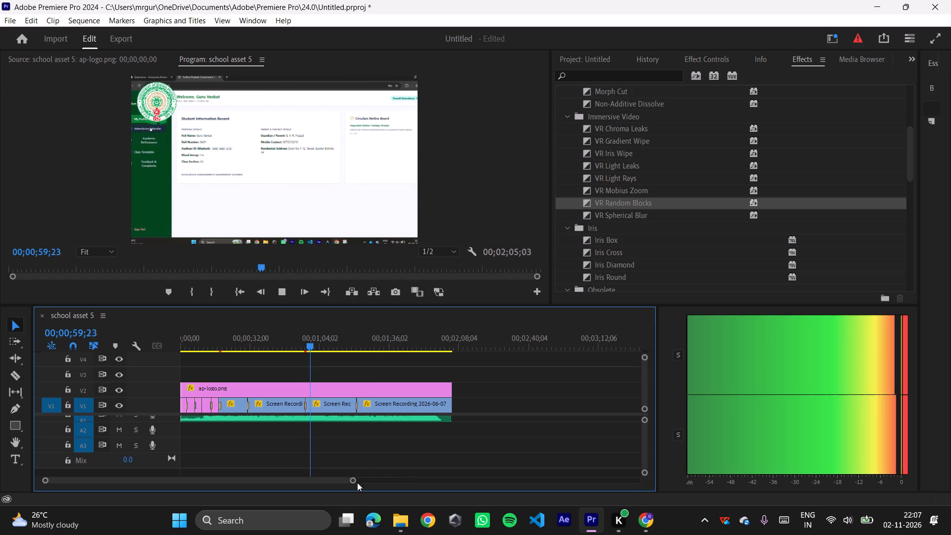
{"action": "left_click_drag", "start_coordinate": [355, 480], "coordinate": [465, 480]}
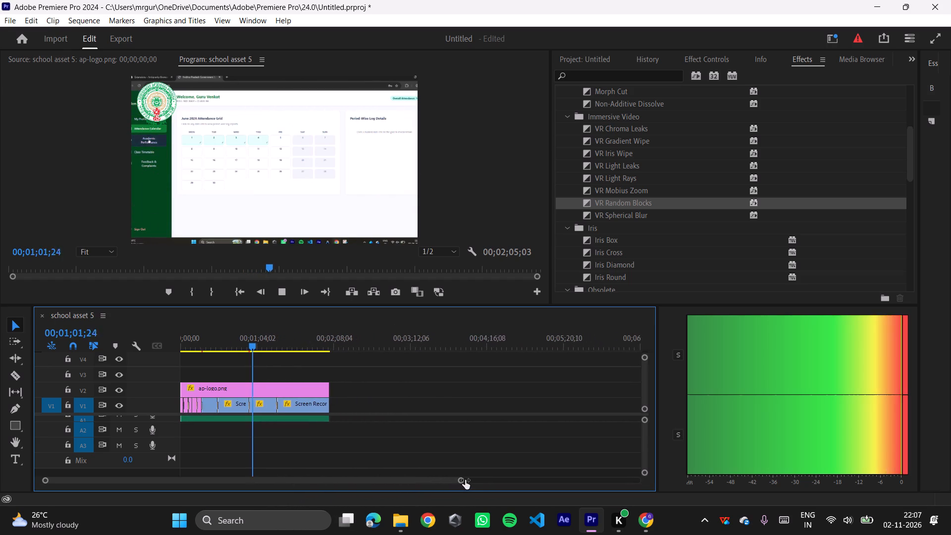
{"action": "left_click_drag", "start_coordinate": [465, 480], "coordinate": [559, 485]}
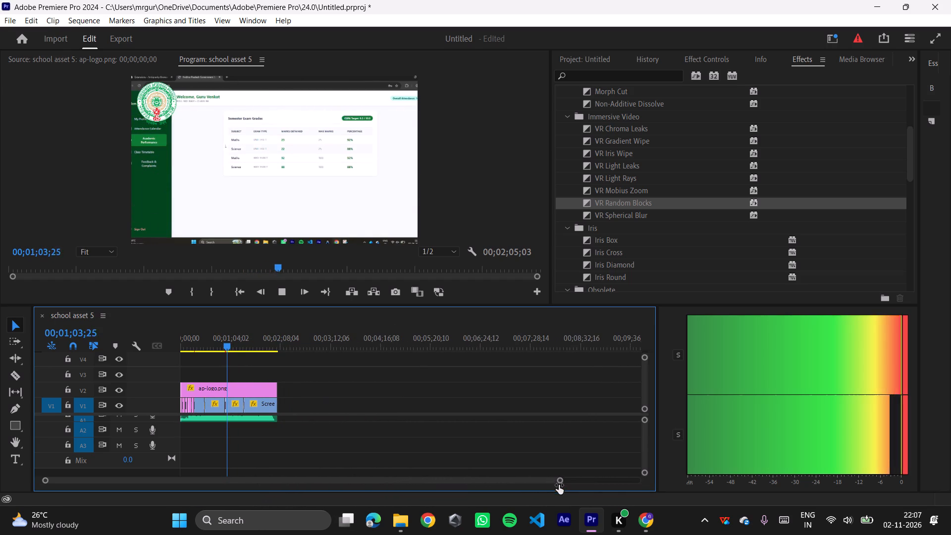
{"action": "left_click_drag", "start_coordinate": [559, 485], "coordinate": [540, 489]}
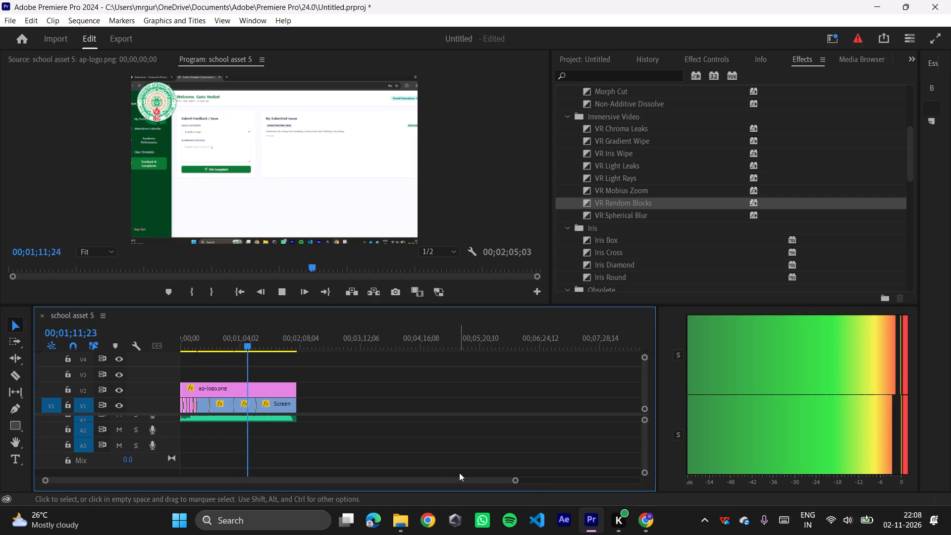
{"action": "left_click_drag", "start_coordinate": [513, 478], "coordinate": [511, 479]}
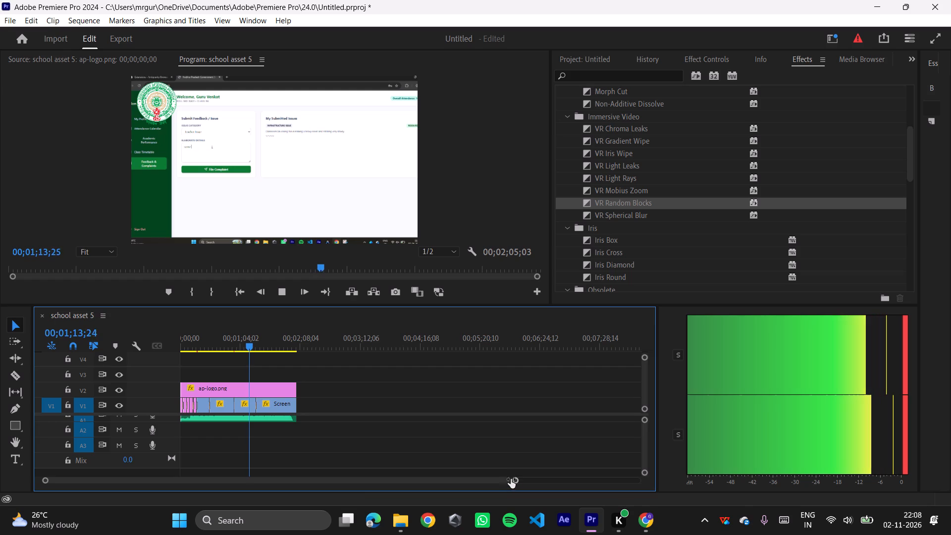
{"action": "left_click_drag", "start_coordinate": [511, 479], "coordinate": [366, 482]}
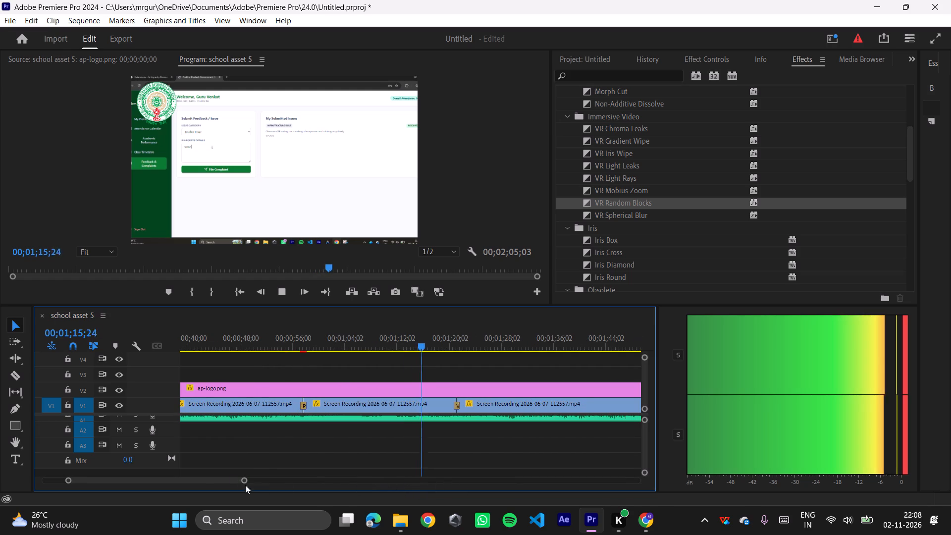
{"action": "left_click", "coordinate": [248, 477]}
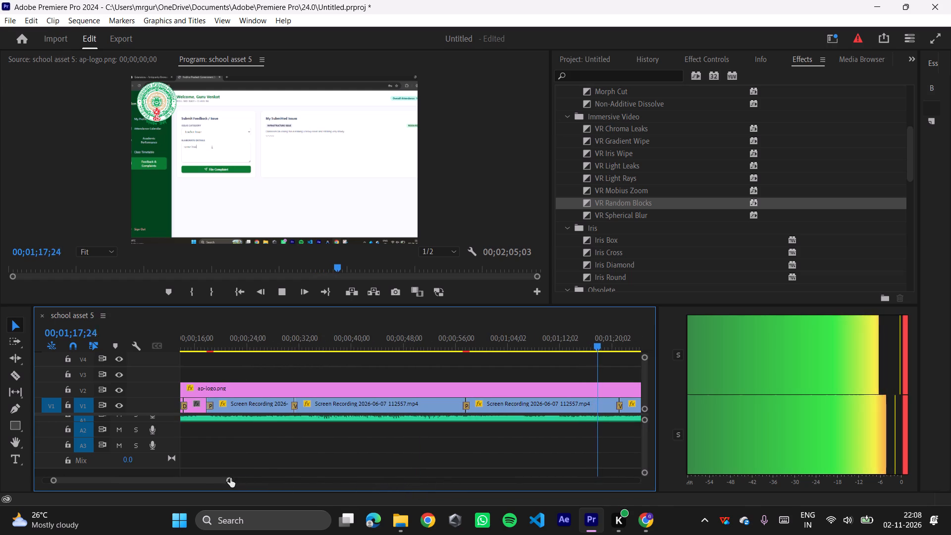
{"action": "left_click_drag", "start_coordinate": [229, 478], "coordinate": [262, 479]}
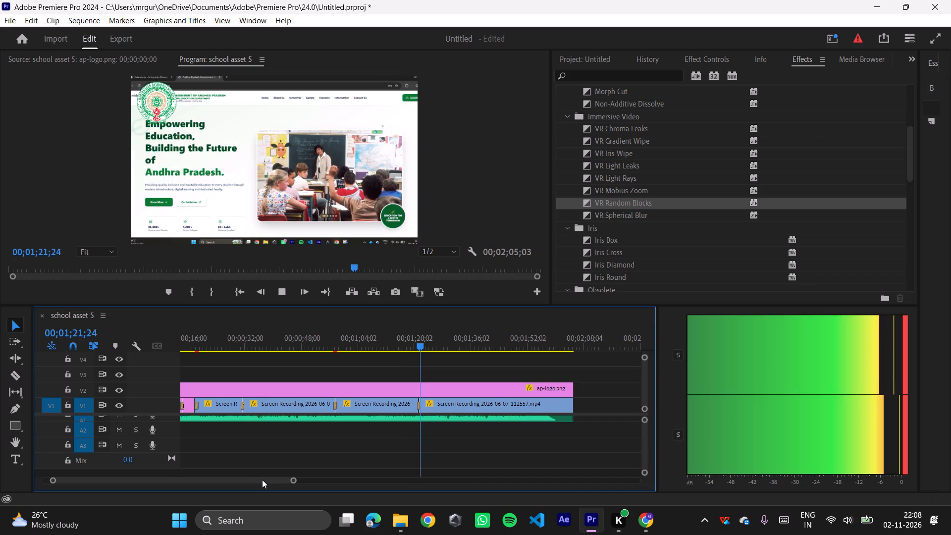
{"action": "left_click_drag", "start_coordinate": [290, 481], "coordinate": [290, 480]}
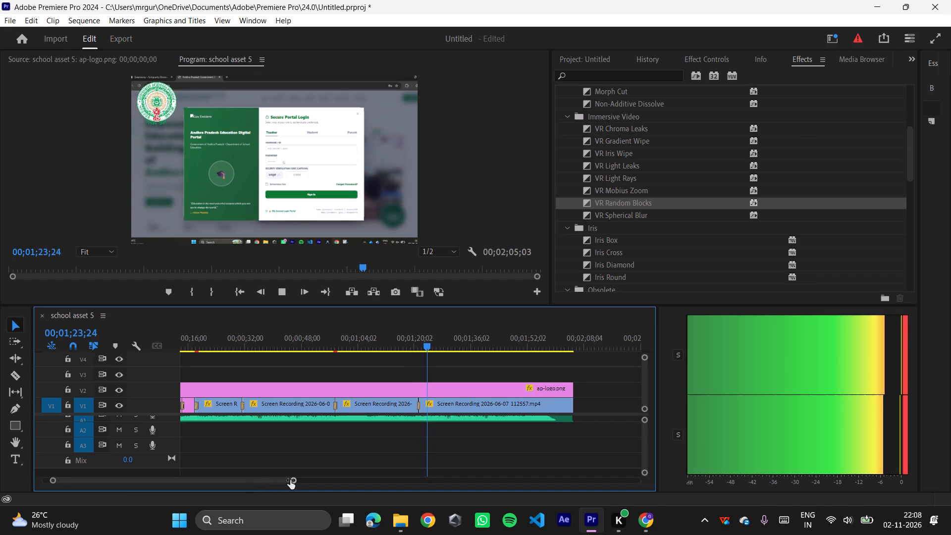
{"action": "left_click_drag", "start_coordinate": [290, 480], "coordinate": [367, 477]}
{"action": "key", "text": "space"}
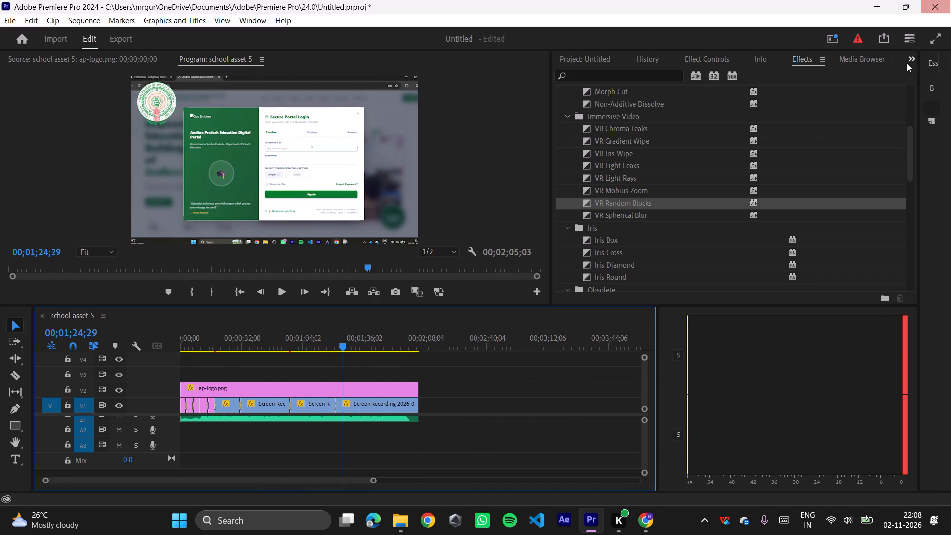
Close Premiere Pro, saving the changes to Untitled.prproj.
{"action": "left_click", "coordinate": [947, 0]}
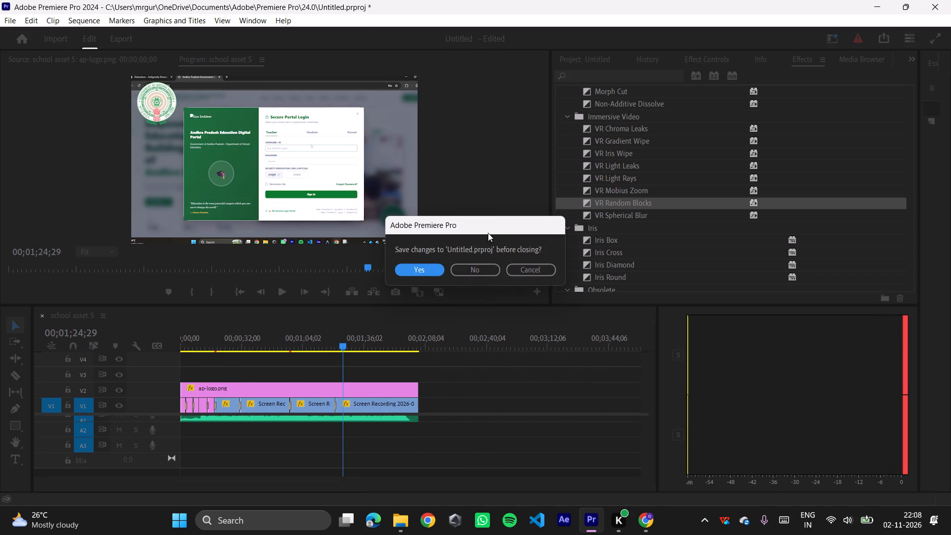
{"action": "left_click", "coordinate": [411, 270]}
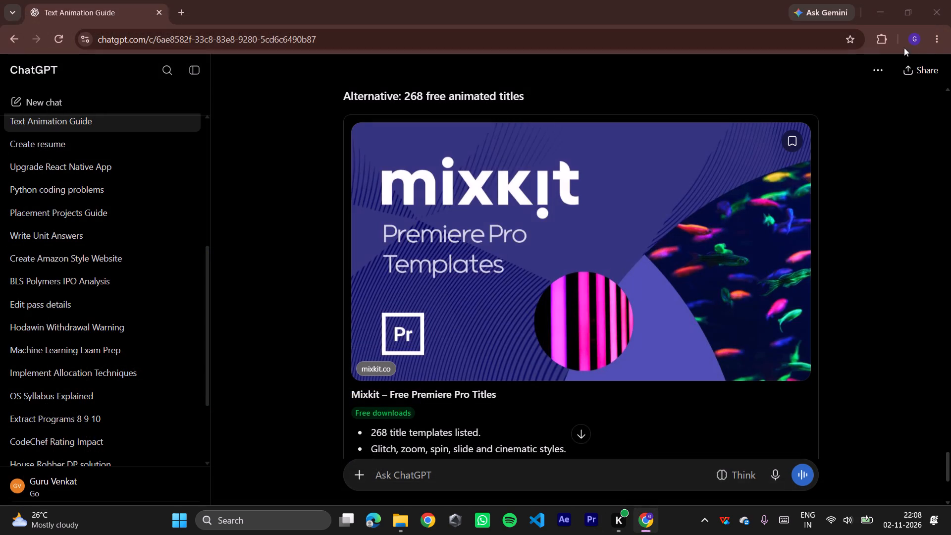
Close the Chrome window showing the ChatGPT text animation guide.
{"action": "left_click", "coordinate": [950, 0]}
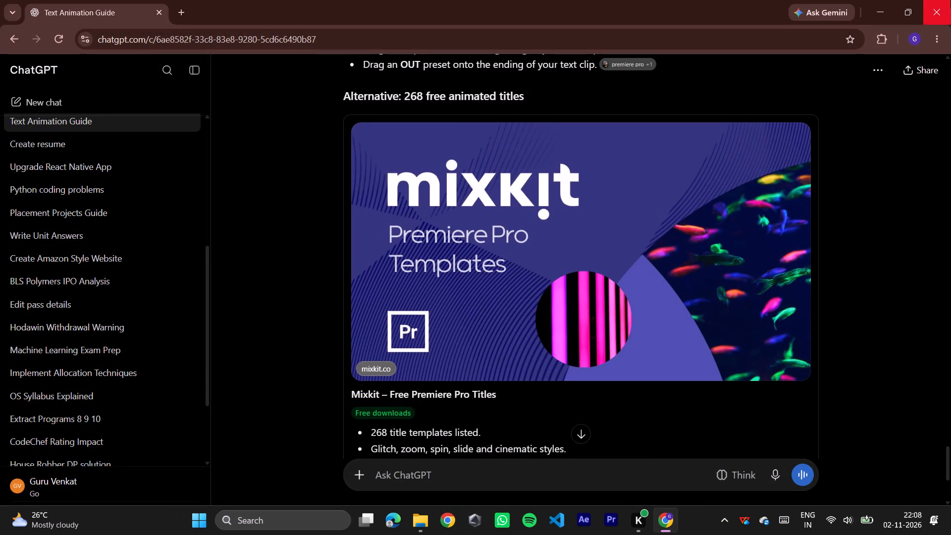